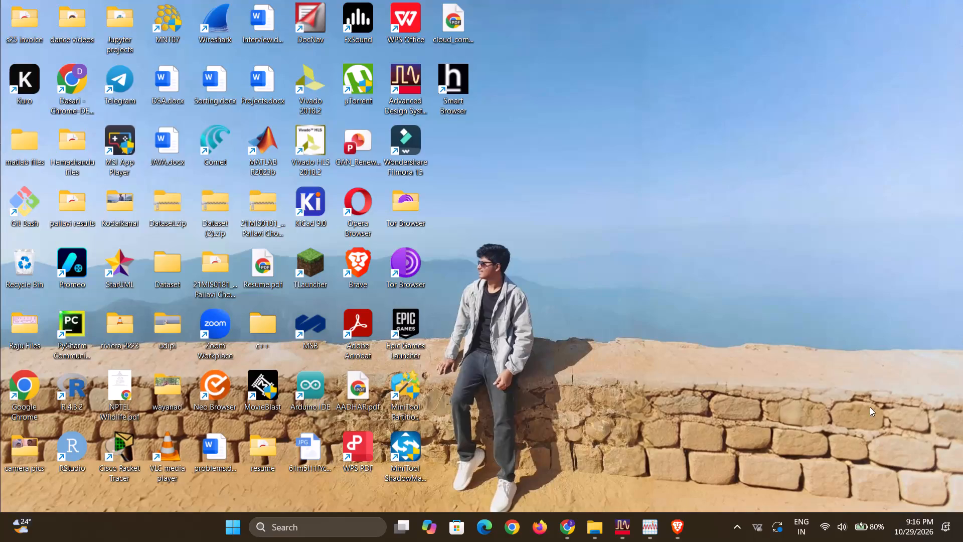
Switch to the Chrome window showing the OELP LNA 3rd month project in Overleaf.
{"action": "left_click", "coordinate": [962, 219]}
{"action": "left_click_drag", "start_coordinate": [712, 6], "coordinate": [687, 36]}
{"action": "left_click", "coordinate": [573, 520]}
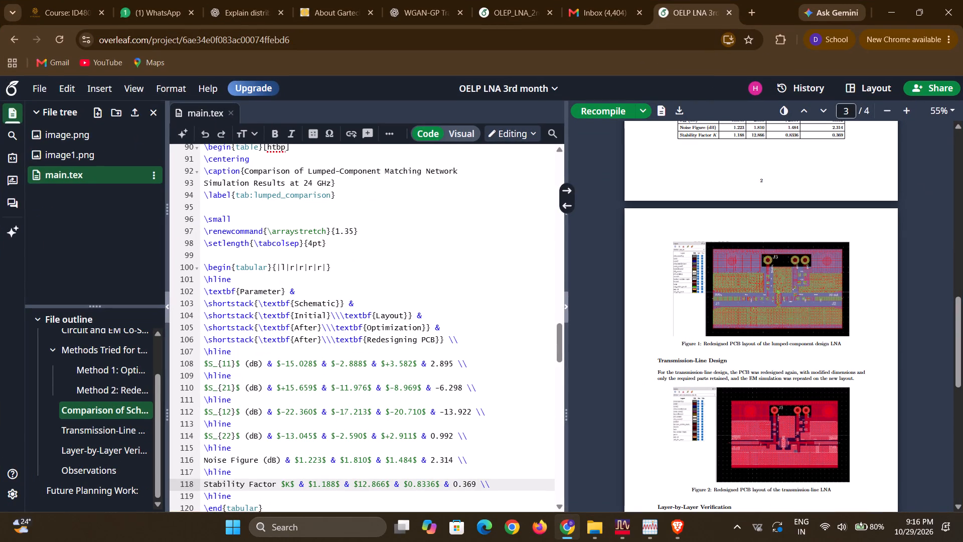
In the Transmission Line table, copy the empty $$ from the S_{22} row and replace dB in the S_{11} row with it.
{"action": "scroll", "coordinate": [433, 381], "scroll_direction": "down", "scroll_amount": 3}
{"action": "scroll", "coordinate": [417, 370], "scroll_direction": "up", "scroll_amount": 8}
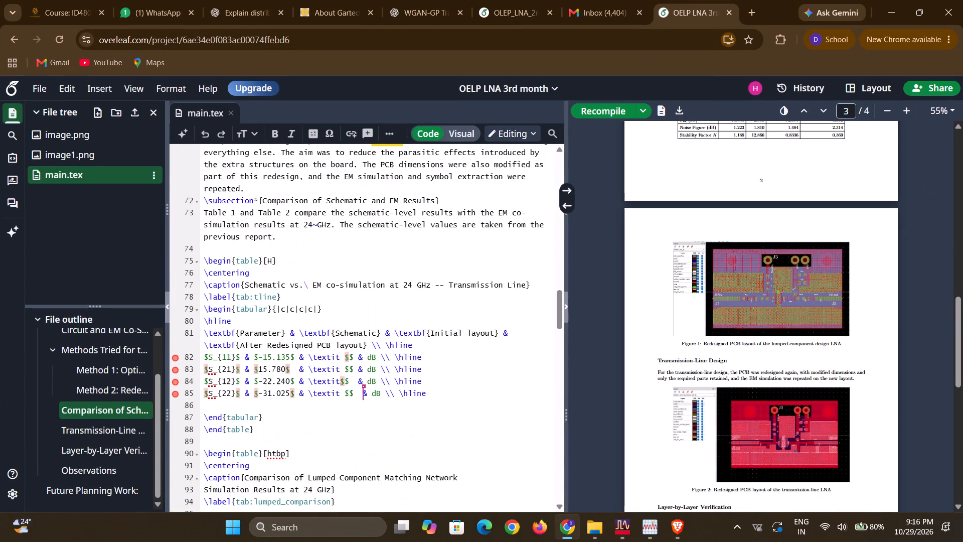
{"action": "scroll", "coordinate": [365, 369], "scroll_direction": "up", "scroll_amount": 1}
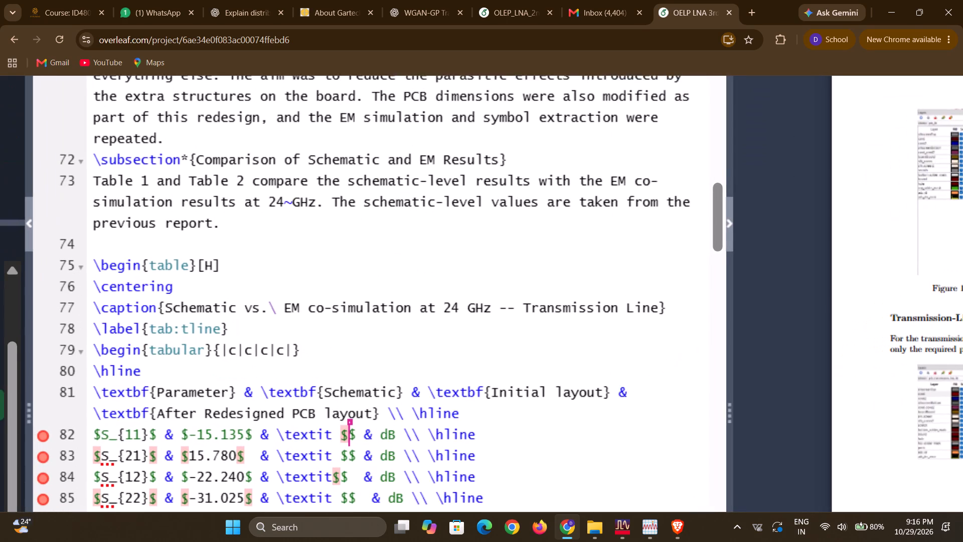
{"action": "scroll", "coordinate": [349, 465], "scroll_direction": "down", "scroll_amount": 1}
{"action": "left_click_drag", "start_coordinate": [353, 484], "coordinate": [345, 482]}
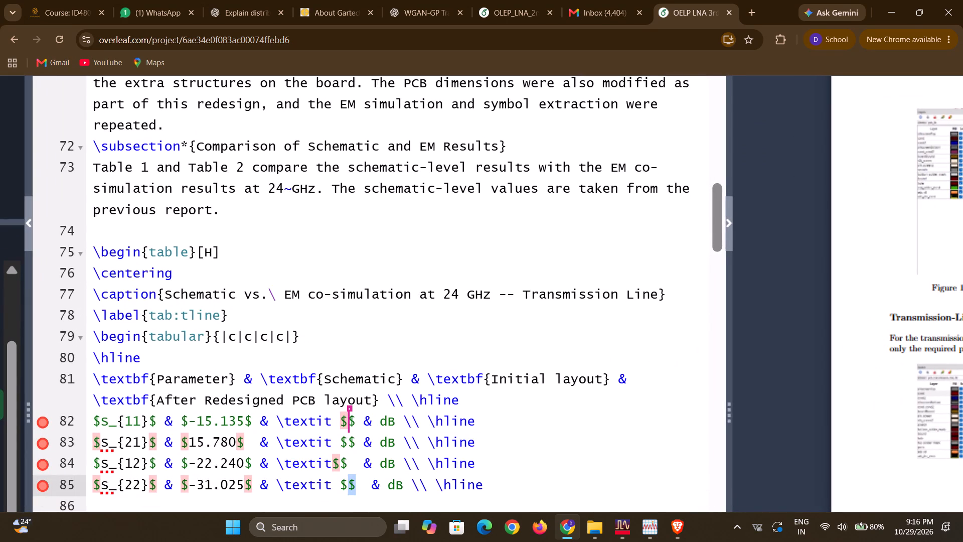
{"action": "left_click_drag", "start_coordinate": [345, 482], "coordinate": [341, 481]}
{"action": "key", "text": "ctrl+c"}
{"action": "left_click", "coordinate": [422, 419]}
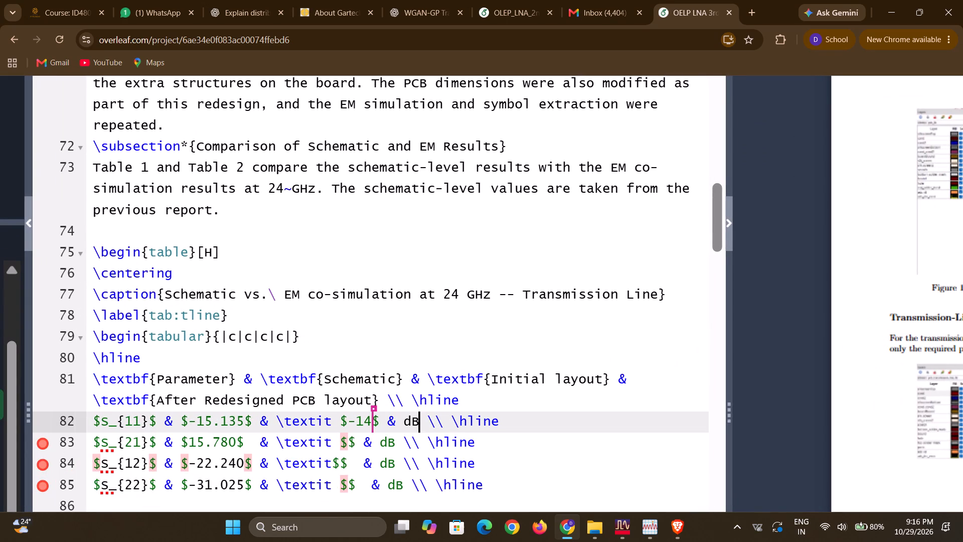
{"action": "key", "text": "BackSpace"}
{"action": "key", "text": "BackSpace"}
{"action": "key", "text": "ctrl+v"}
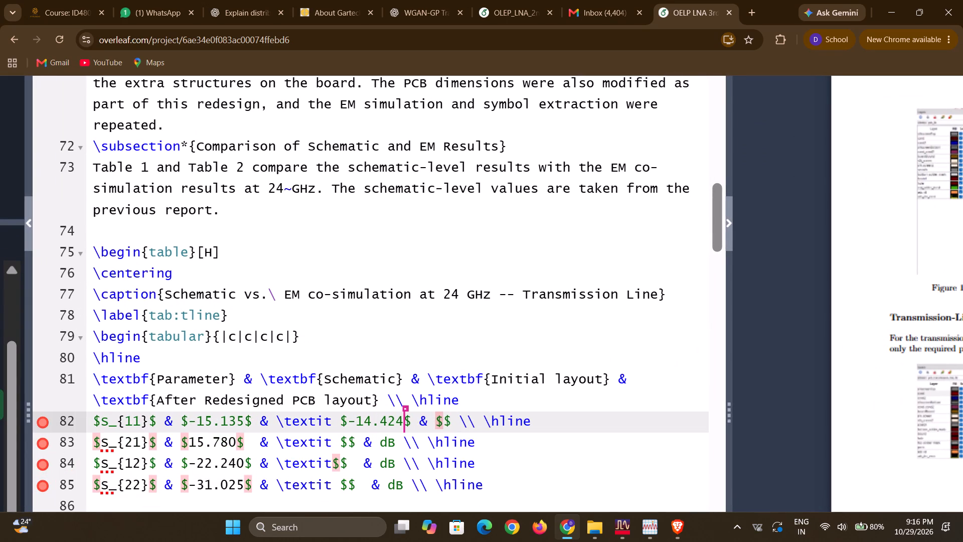
Replace dB in the last column of the S_{21} row with the copied $$ placeholder.
{"action": "left_click", "coordinate": [392, 448]}
{"action": "key", "text": "Right"}
{"action": "key", "text": "BackSpace"}
{"action": "key", "text": "BackSpace"}
{"action": "key", "text": "BackSpace"}
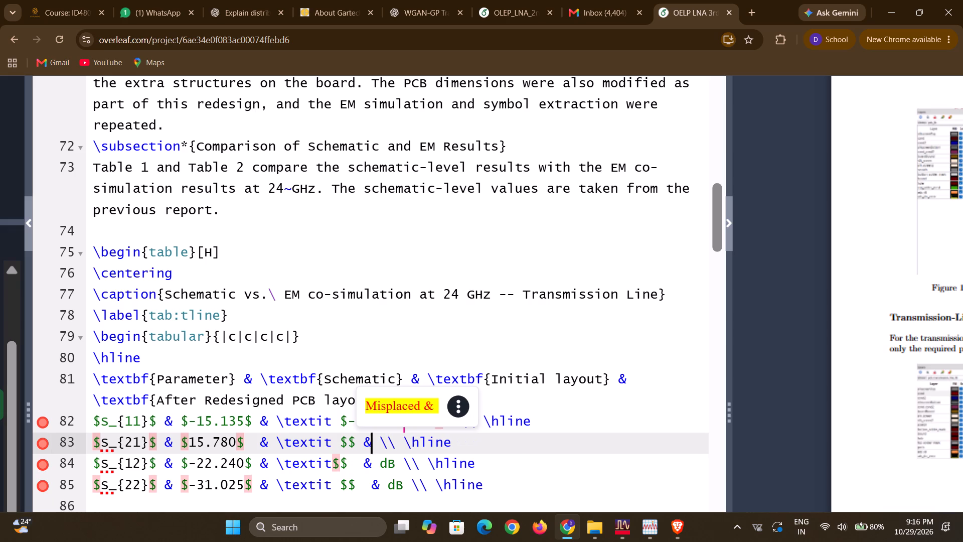
{"action": "key", "text": "space"}
{"action": "key", "text": "ctrl+v"}
Replace dB in the last column of the S_{12} and S_{22} rows with the copied $$ placeholder.
{"action": "left_click", "coordinate": [397, 463]}
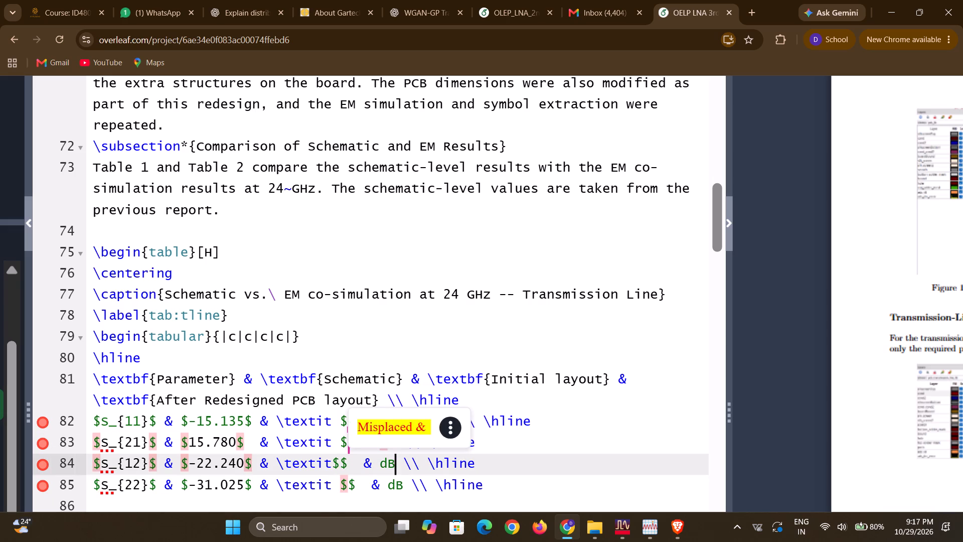
{"action": "key", "text": "BackSpace"}
{"action": "key", "text": "BackSpace"}
{"action": "key", "text": "ctrl+v"}
{"action": "left_click", "coordinate": [406, 483]}
{"action": "key", "text": "BackSpace"}
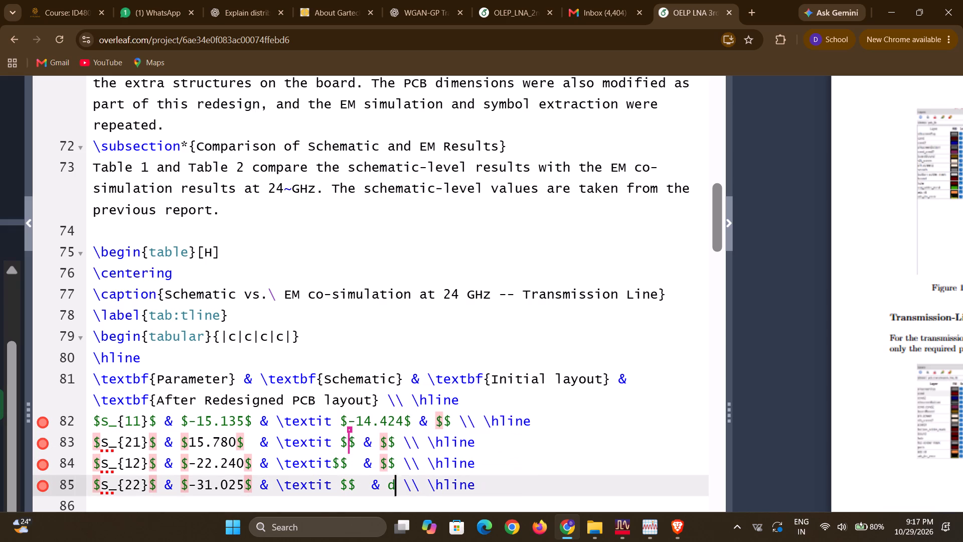
{"action": "key", "text": "BackSpace"}
{"action": "key", "text": "ctrl+v"}
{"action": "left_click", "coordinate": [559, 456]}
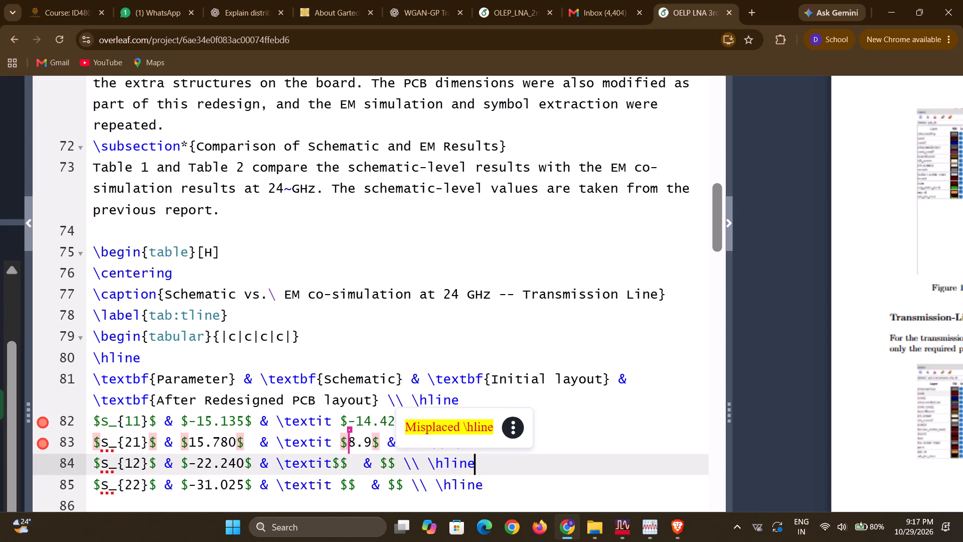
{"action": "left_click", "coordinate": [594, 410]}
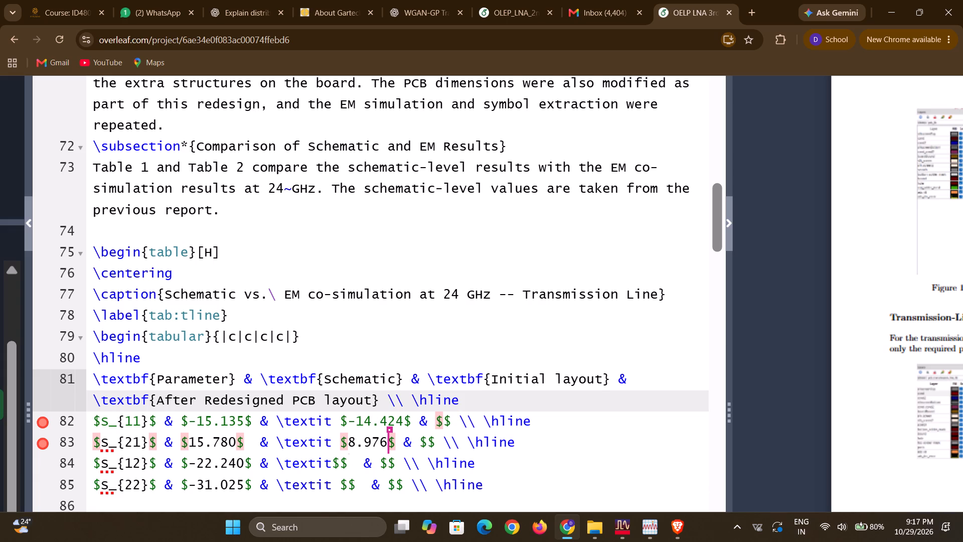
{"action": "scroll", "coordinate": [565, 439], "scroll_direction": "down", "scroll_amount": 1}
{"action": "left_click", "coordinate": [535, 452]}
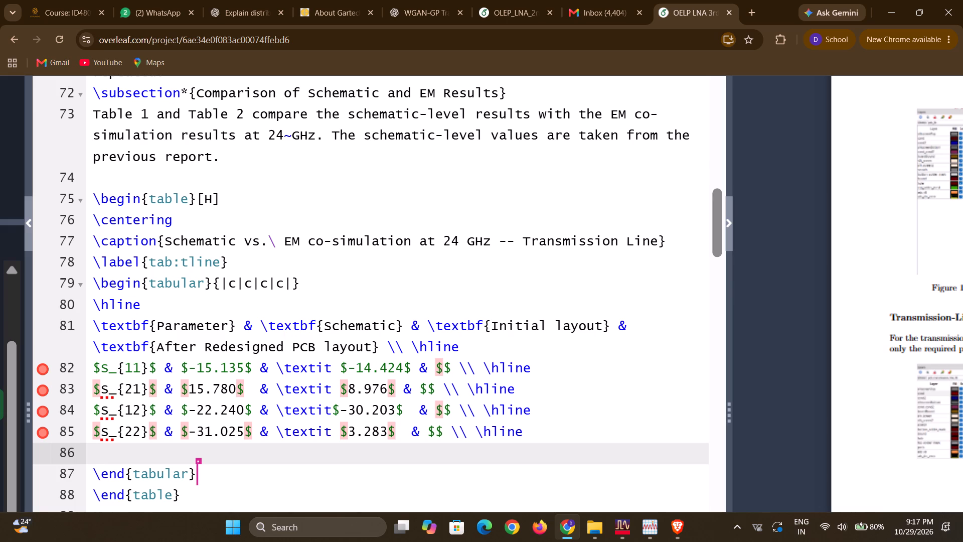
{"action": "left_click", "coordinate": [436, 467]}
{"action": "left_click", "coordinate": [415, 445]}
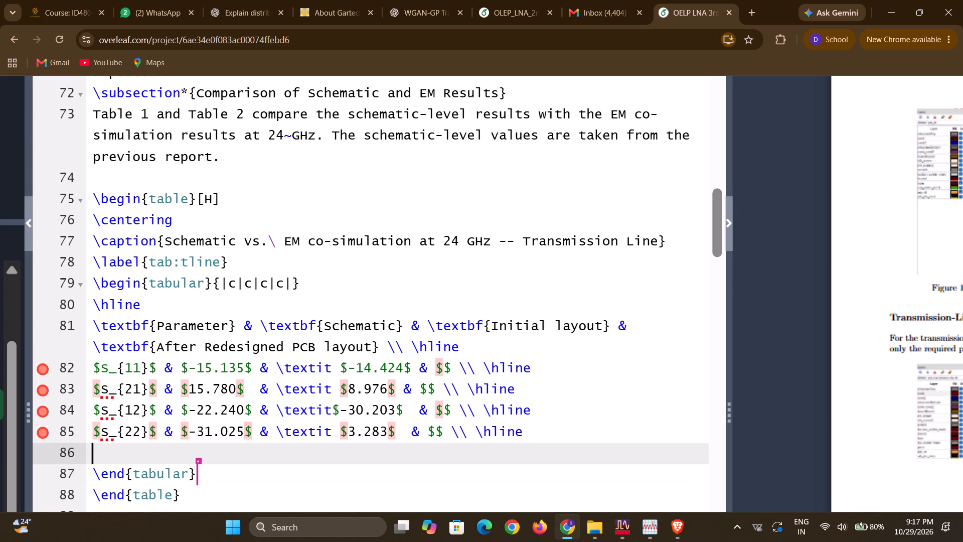
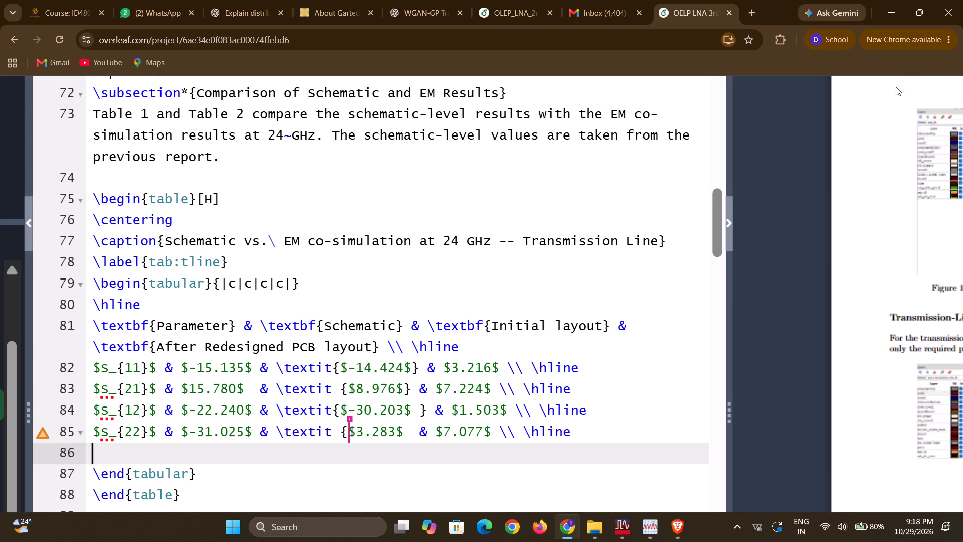
Check the source of both comparison tables and recompile the report to update the PDF preview.
{"action": "scroll", "coordinate": [515, 326], "scroll_direction": "down", "scroll_amount": 3}
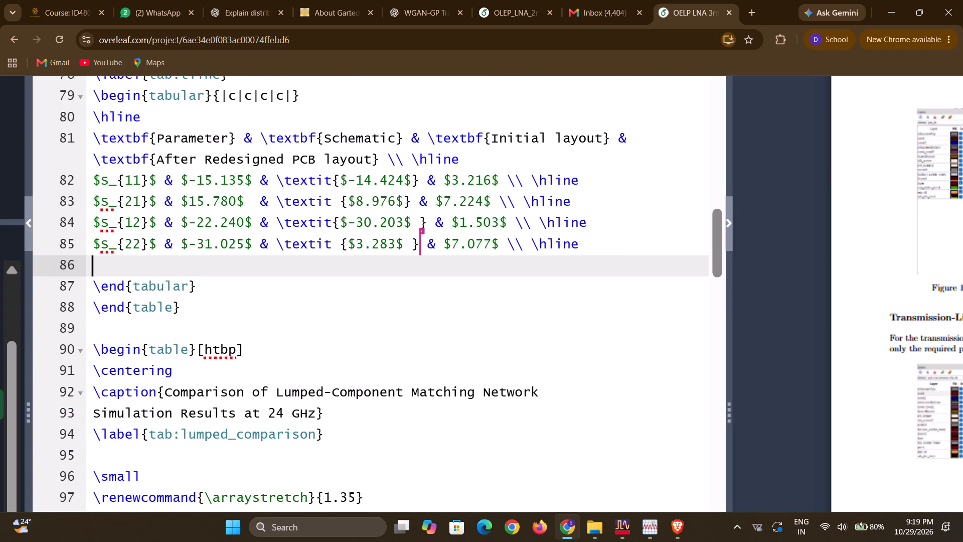
{"action": "scroll", "coordinate": [424, 325], "scroll_direction": "down", "scroll_amount": 6}
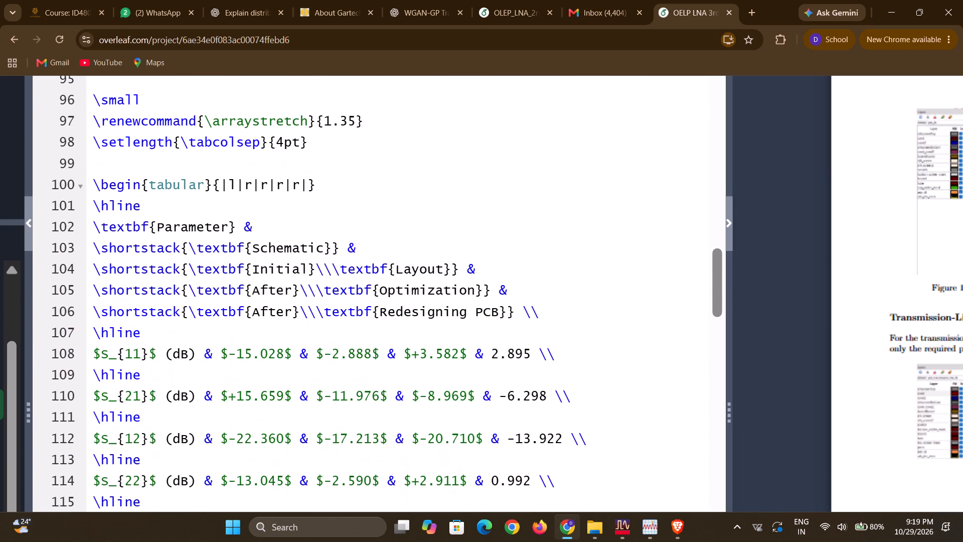
{"action": "scroll", "coordinate": [426, 326], "scroll_direction": "down", "scroll_amount": 2}
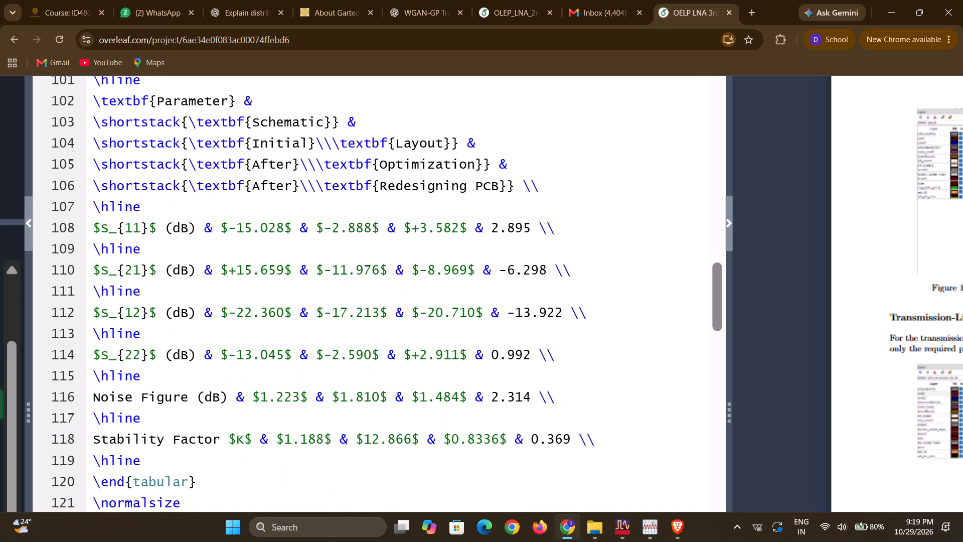
{"action": "scroll", "coordinate": [831, 301], "scroll_direction": "up", "scroll_amount": 2}
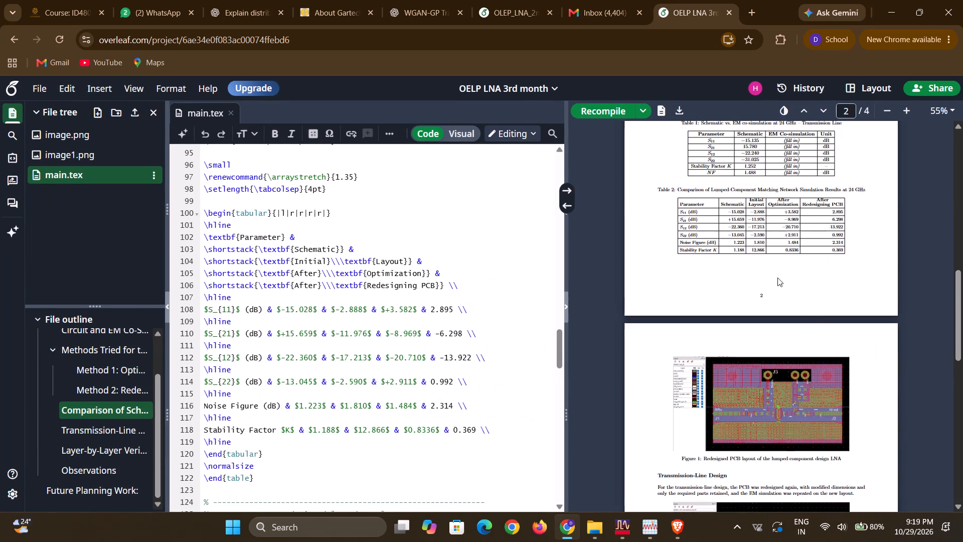
{"action": "scroll", "coordinate": [773, 261], "scroll_direction": "up", "scroll_amount": 1}
{"action": "left_click", "coordinate": [610, 106]}
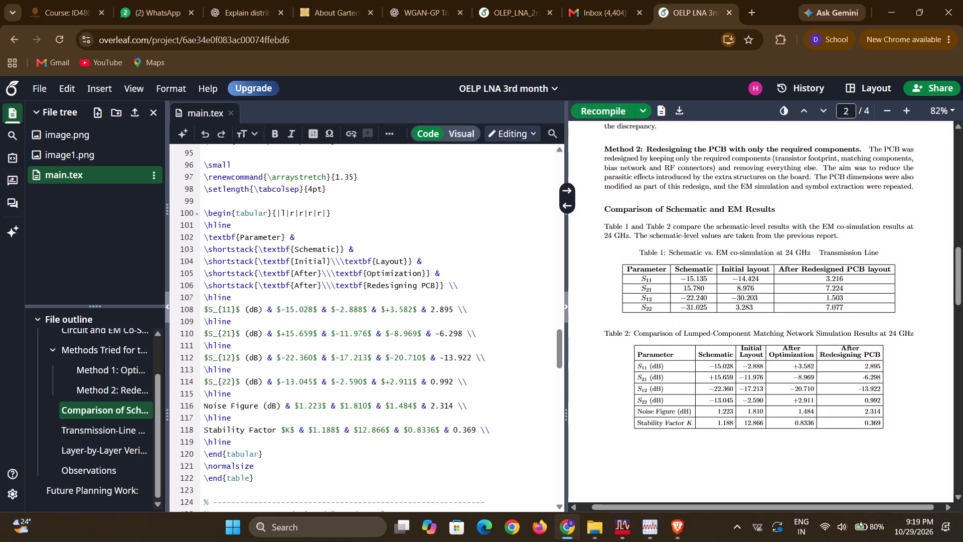
Copy "(dB)" from the S_{11} row of the lumped-component table and add it after $S_{11}$ in the Transmission Line table.
{"action": "left_click_drag", "start_coordinate": [261, 309], "coordinate": [259, 308]}
{"action": "left_click_drag", "start_coordinate": [259, 308], "coordinate": [243, 309]}
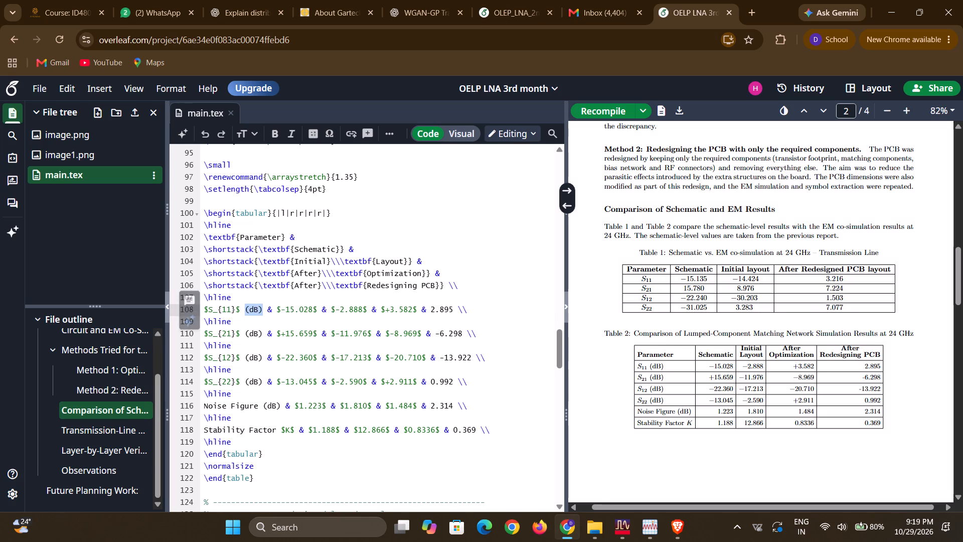
{"action": "key", "text": "ctrl+c"}
{"action": "scroll", "coordinate": [279, 333], "scroll_direction": "up", "scroll_amount": 4}
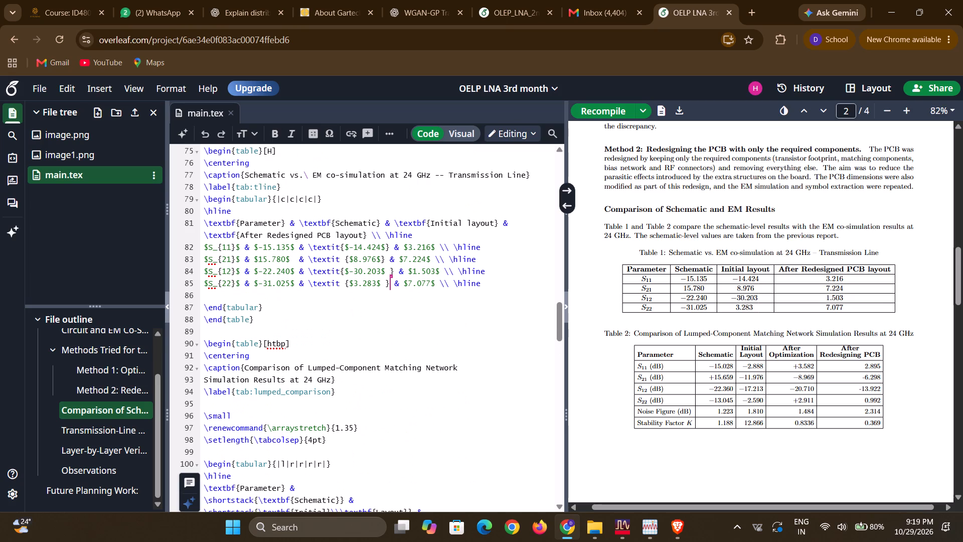
{"action": "scroll", "coordinate": [266, 308], "scroll_direction": "down", "scroll_amount": 3}
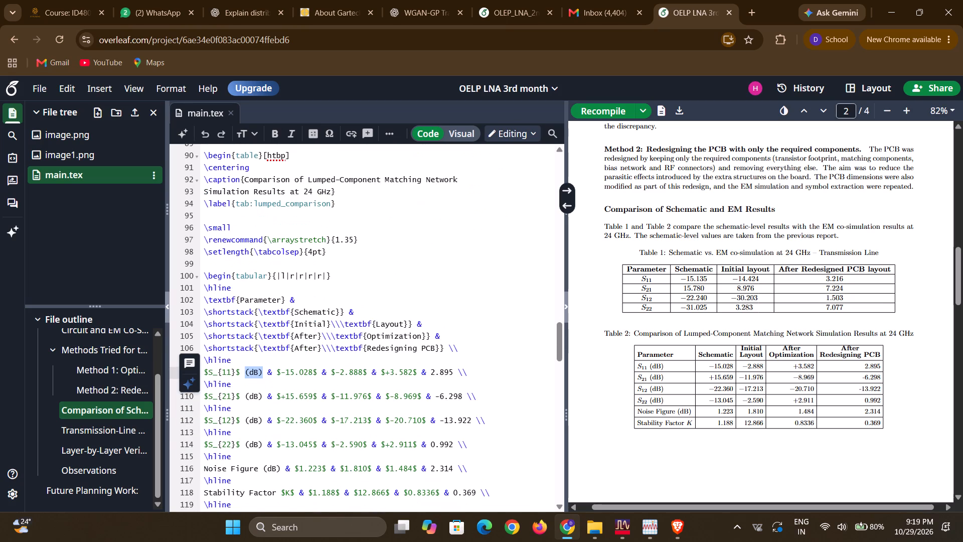
{"action": "scroll", "coordinate": [268, 313], "scroll_direction": "up", "scroll_amount": 3}
{"action": "left_click", "coordinate": [241, 247]}
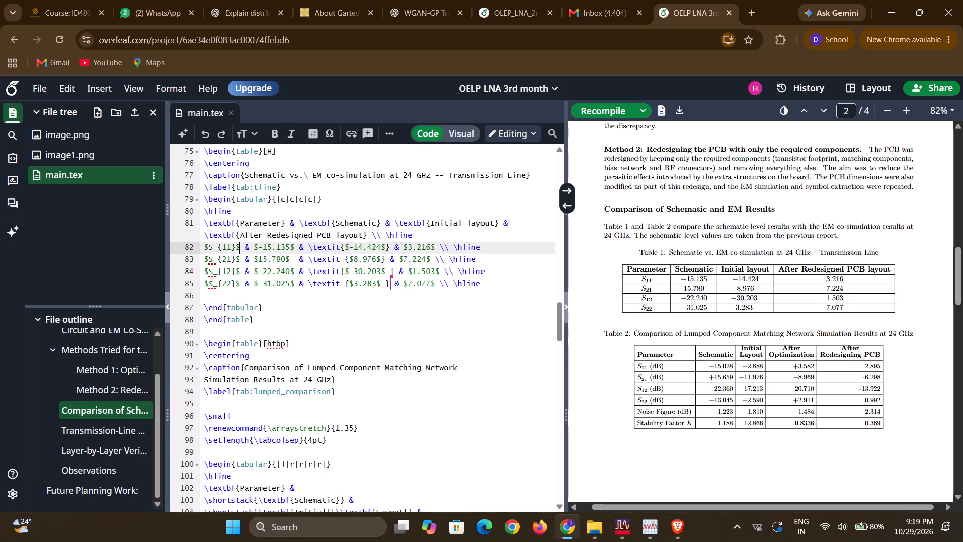
{"action": "key", "text": "space"}
{"action": "key", "text": "ctrl+v"}
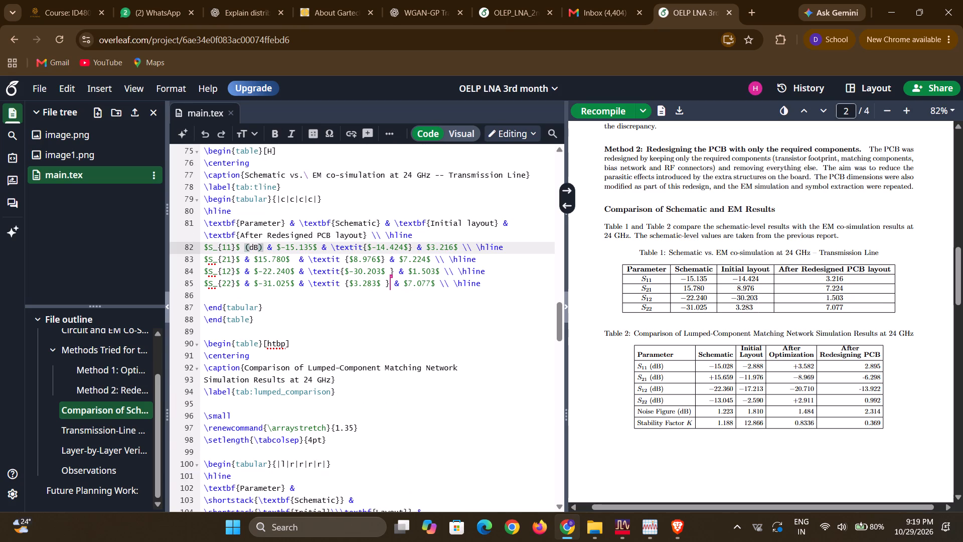
Add the copied "(dB)" after $S_{21}$, $S_{12}$ and $S_{22}$ in the Transmission Line table, with a space before each following &.
{"action": "left_click", "coordinate": [246, 261]}
{"action": "key", "text": "ctrl+v"}
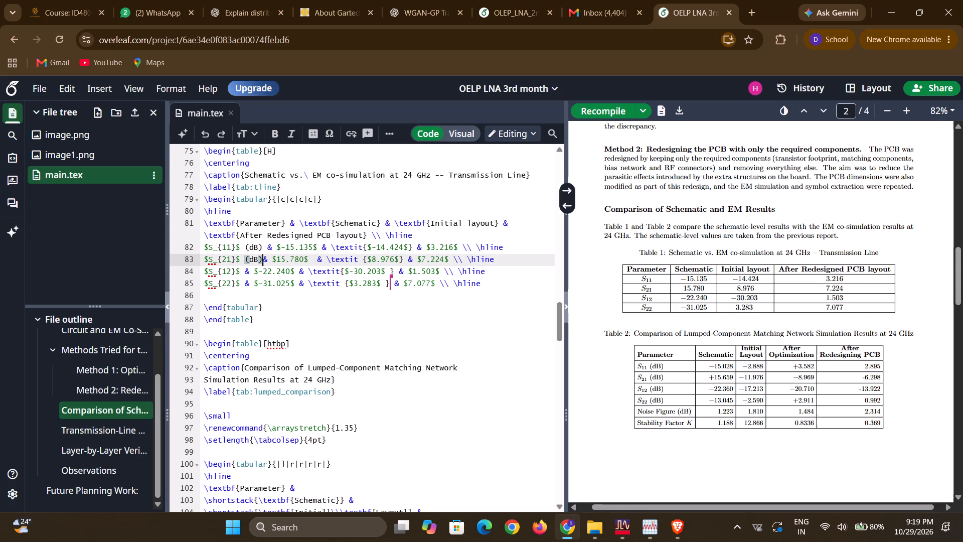
{"action": "left_click", "coordinate": [245, 271]}
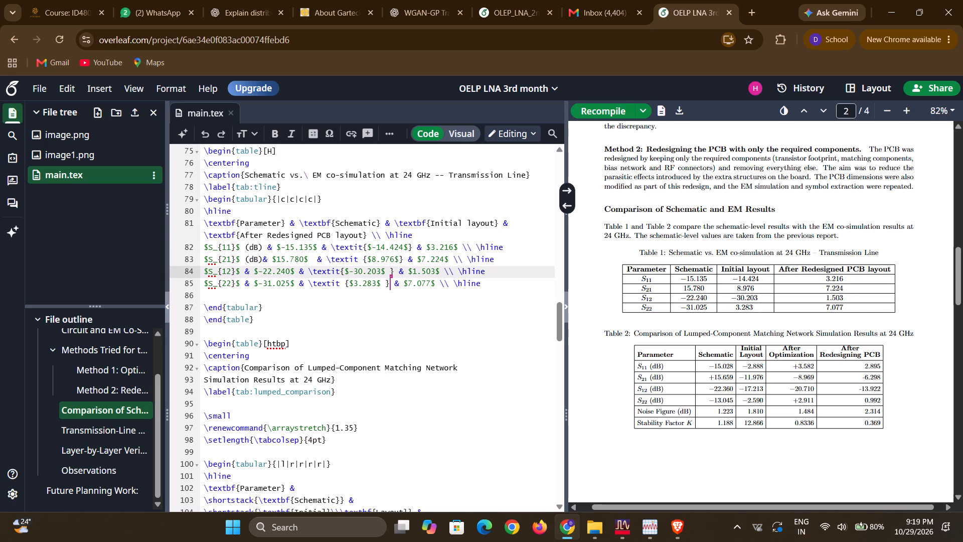
{"action": "key", "text": "ctrl+v"}
{"action": "left_click", "coordinate": [245, 281]}
{"action": "key", "text": "ctrl+v"}
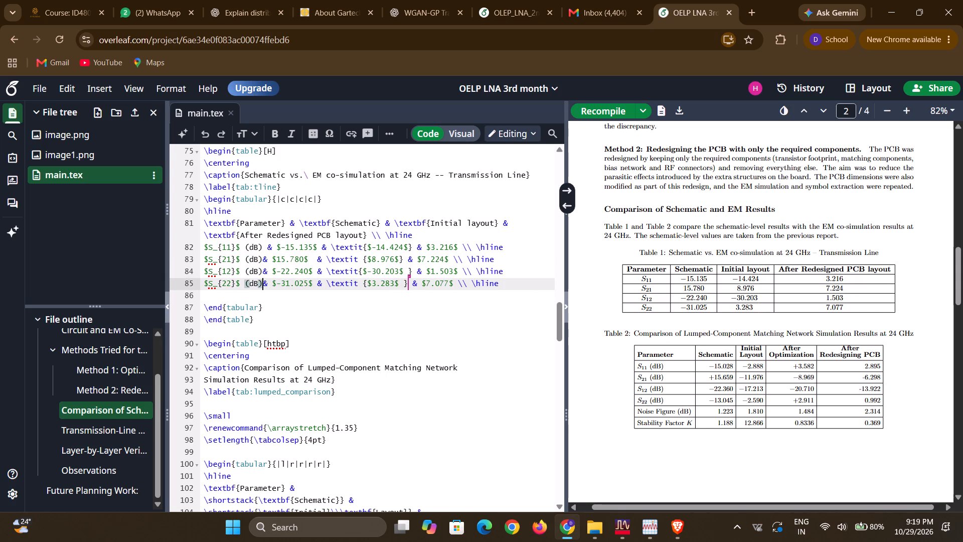
{"action": "key", "text": "space"}
{"action": "left_click", "coordinate": [261, 274]}
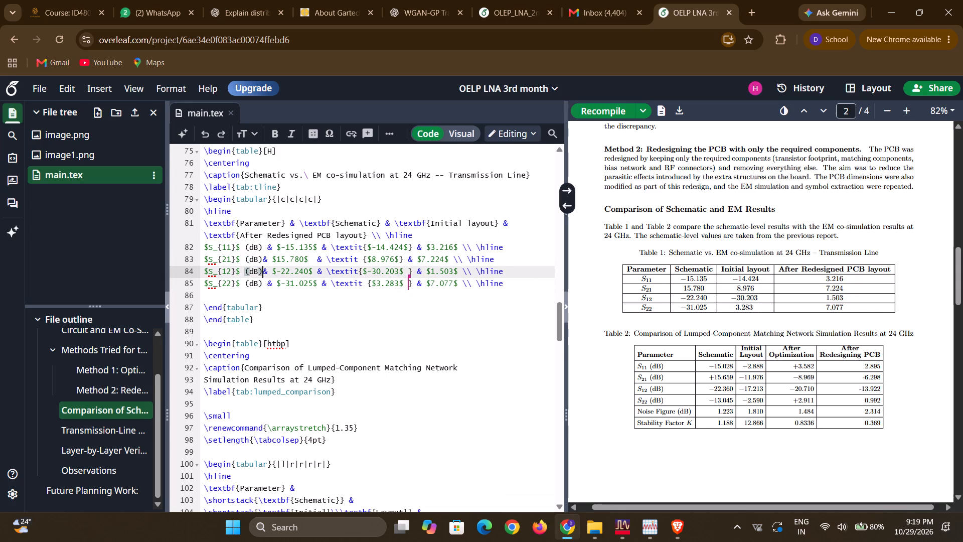
{"action": "key", "text": "space"}
{"action": "left_click", "coordinate": [264, 264]}
{"action": "key", "text": "space"}
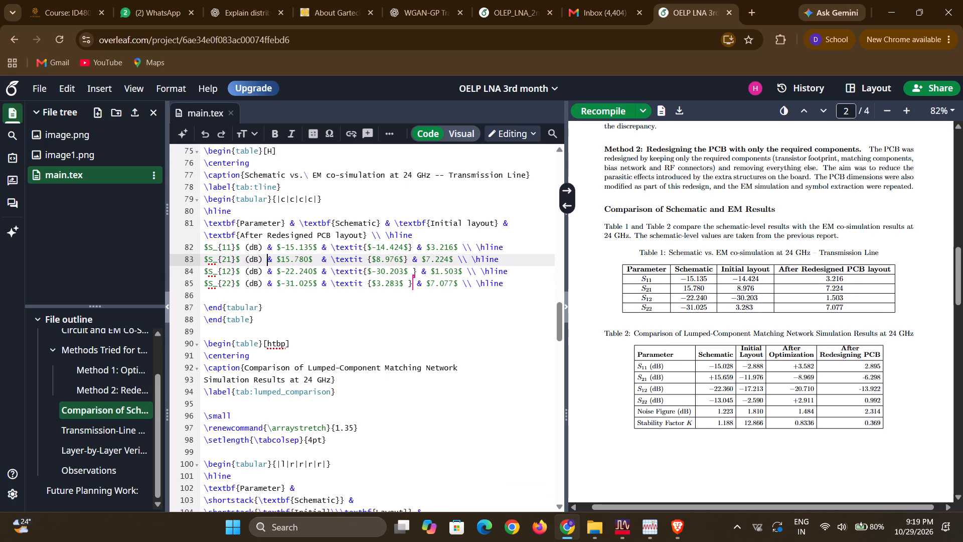
Recompile the report with the dB units added to the Transmission Line table.
{"action": "left_click", "coordinate": [592, 109]}
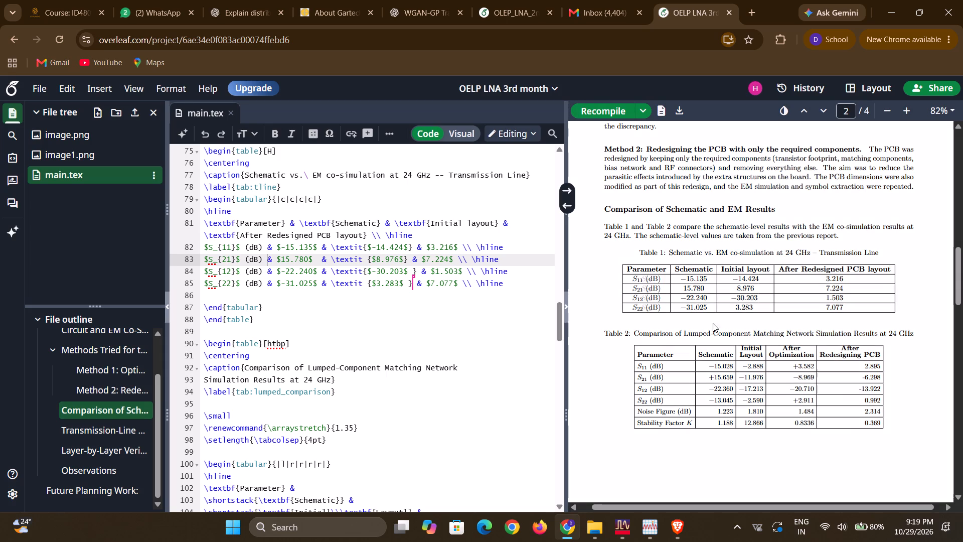
Review the compiled PDF from the comparison tables and first page through to the Observations and Future Planning Work sections.
{"action": "scroll", "coordinate": [707, 314], "scroll_direction": "down", "scroll_amount": 1}
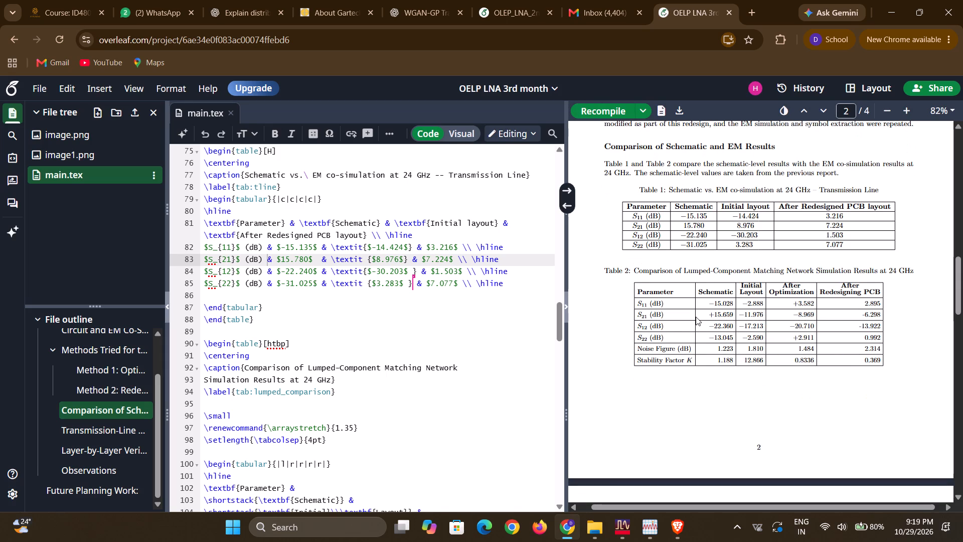
{"action": "scroll", "coordinate": [718, 329], "scroll_direction": "up", "scroll_amount": 6}
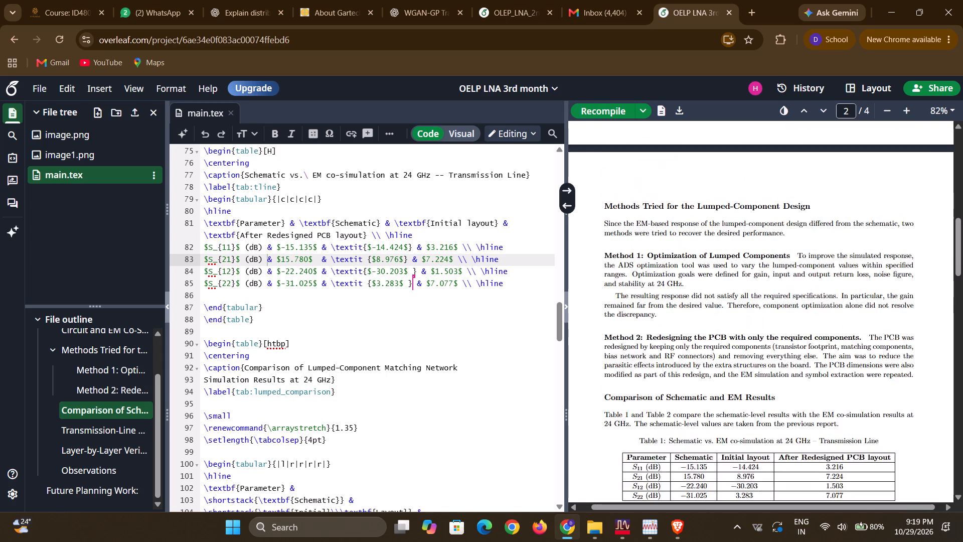
{"action": "scroll", "coordinate": [718, 329], "scroll_direction": "up", "scroll_amount": 9}
{"action": "scroll", "coordinate": [718, 329], "scroll_direction": "down", "scroll_amount": 1}
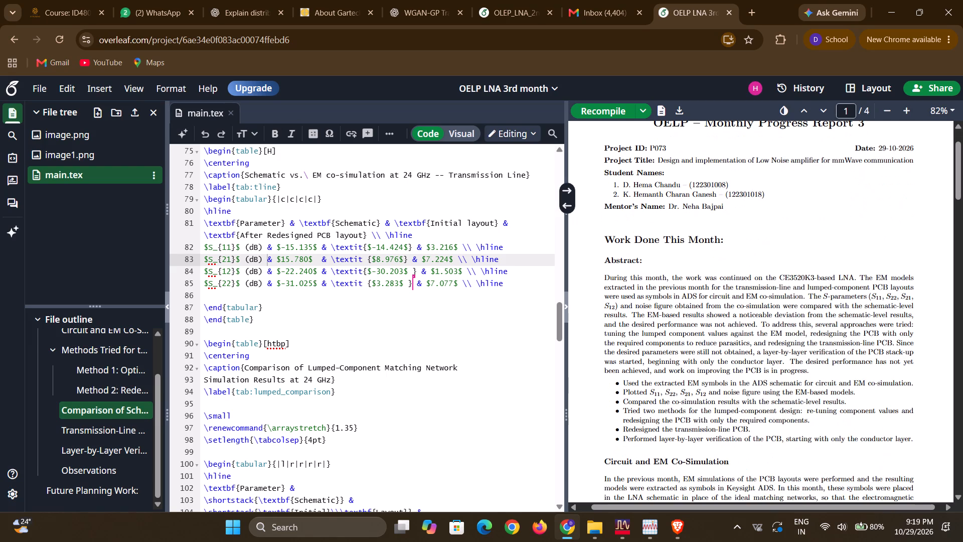
{"action": "scroll", "coordinate": [744, 345], "scroll_direction": "up", "scroll_amount": 3}
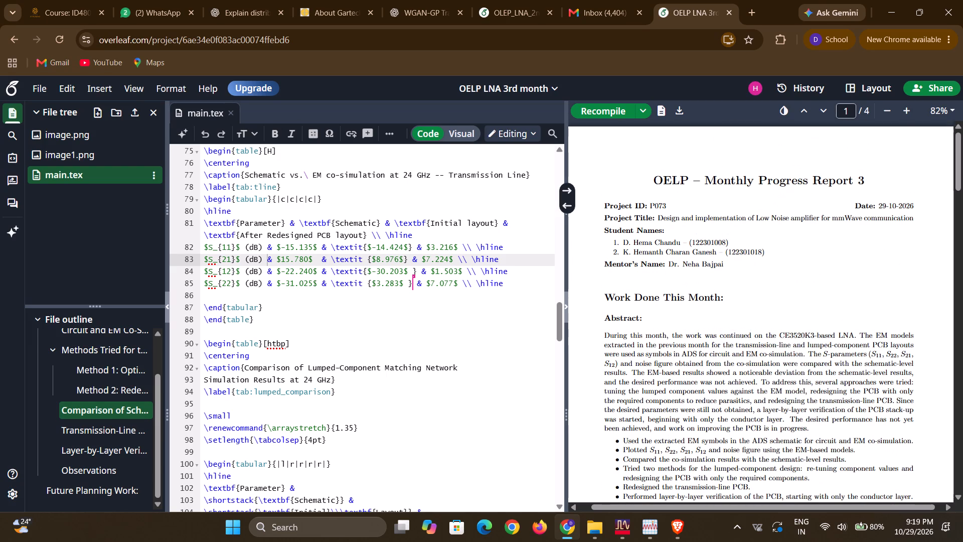
{"action": "scroll", "coordinate": [731, 292], "scroll_direction": "down", "scroll_amount": 15}
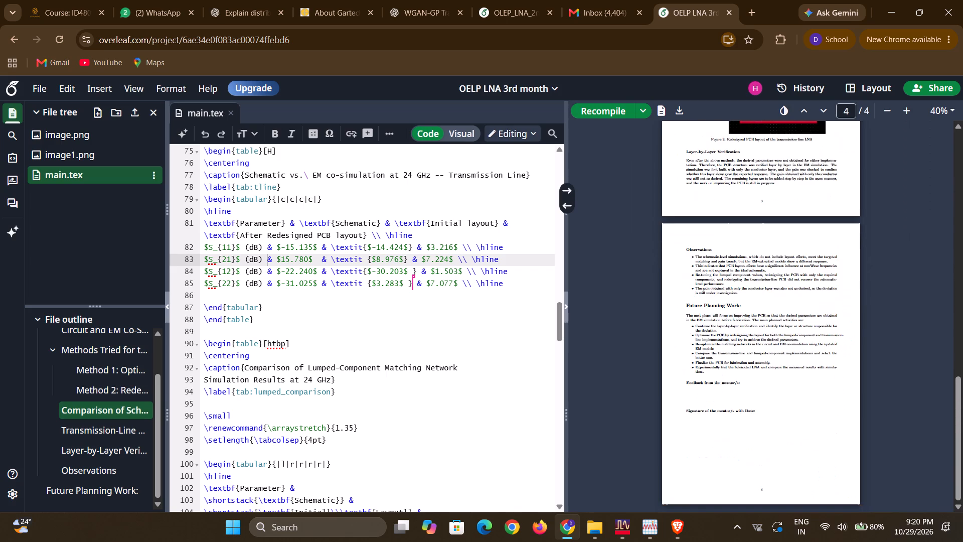
{"action": "scroll", "coordinate": [734, 306], "scroll_direction": "up", "scroll_amount": 11}
{"action": "scroll", "coordinate": [734, 306], "scroll_direction": "down", "scroll_amount": 8}
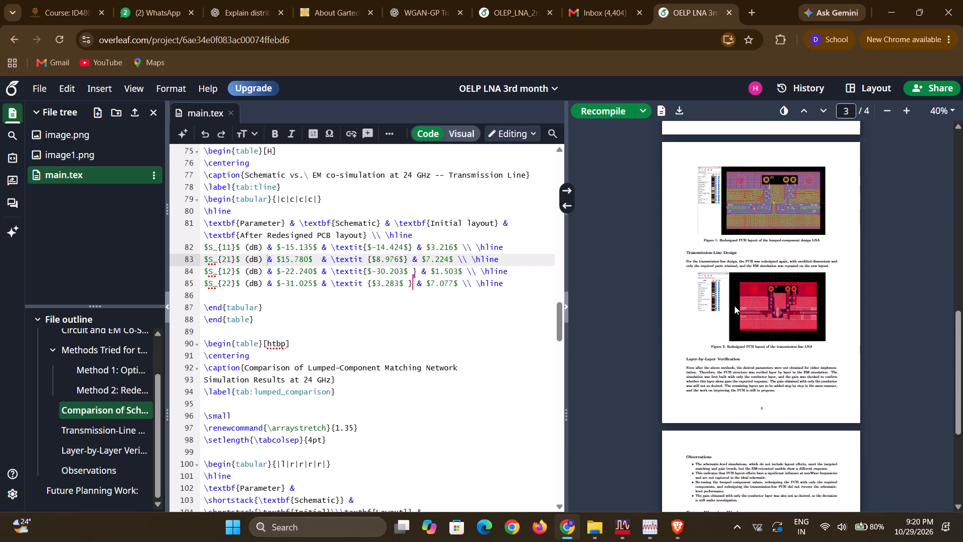
{"action": "scroll", "coordinate": [734, 306], "scroll_direction": "down", "scroll_amount": 7}
{"action": "scroll", "coordinate": [734, 306], "scroll_direction": "up", "scroll_amount": 5}
{"action": "scroll", "coordinate": [734, 306], "scroll_direction": "down", "scroll_amount": 7}
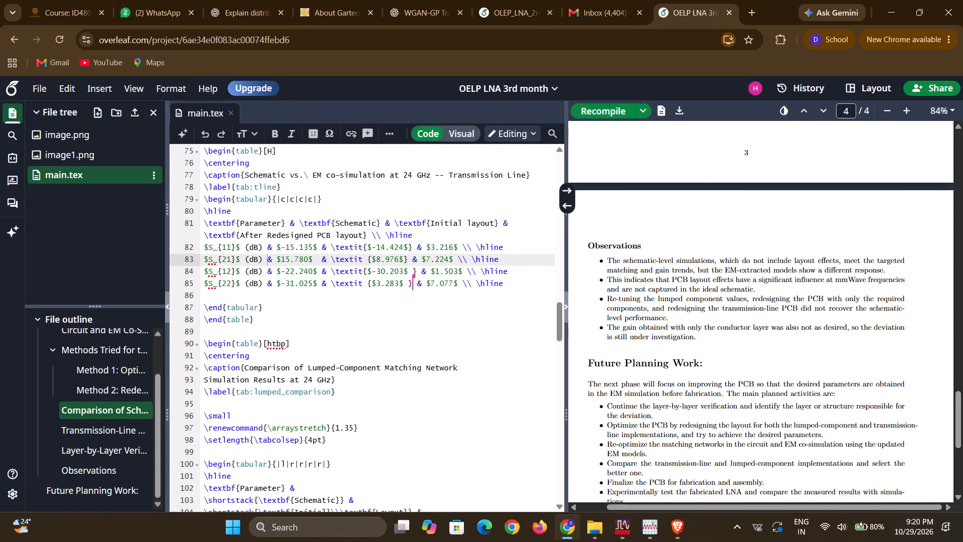
{"action": "scroll", "coordinate": [720, 292], "scroll_direction": "down", "scroll_amount": 4}
{"action": "scroll", "coordinate": [720, 292], "scroll_direction": "up", "scroll_amount": 7}
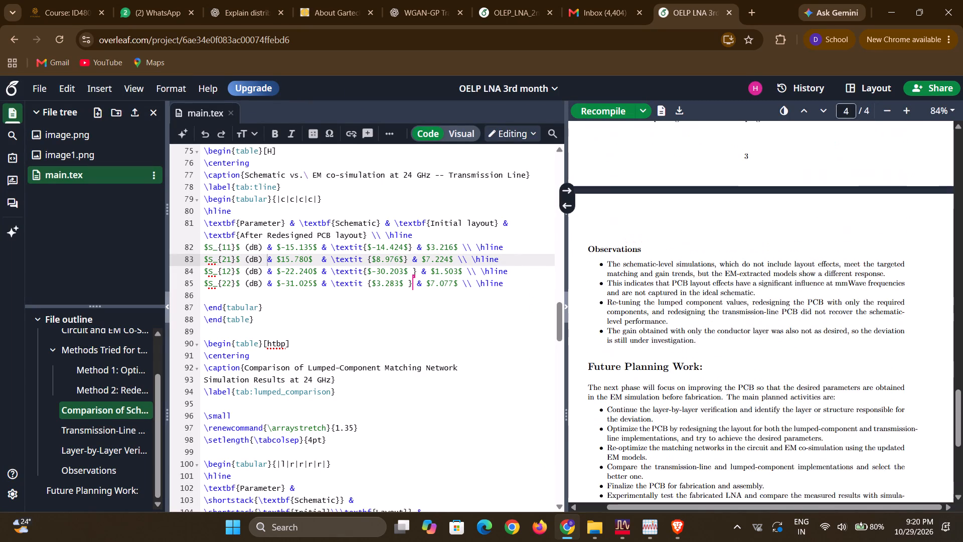
Look back over the redesigned PCB layout figures and the first page, and inspect the title and project details in the source.
{"action": "scroll", "coordinate": [719, 292], "scroll_direction": "up", "scroll_amount": 4}
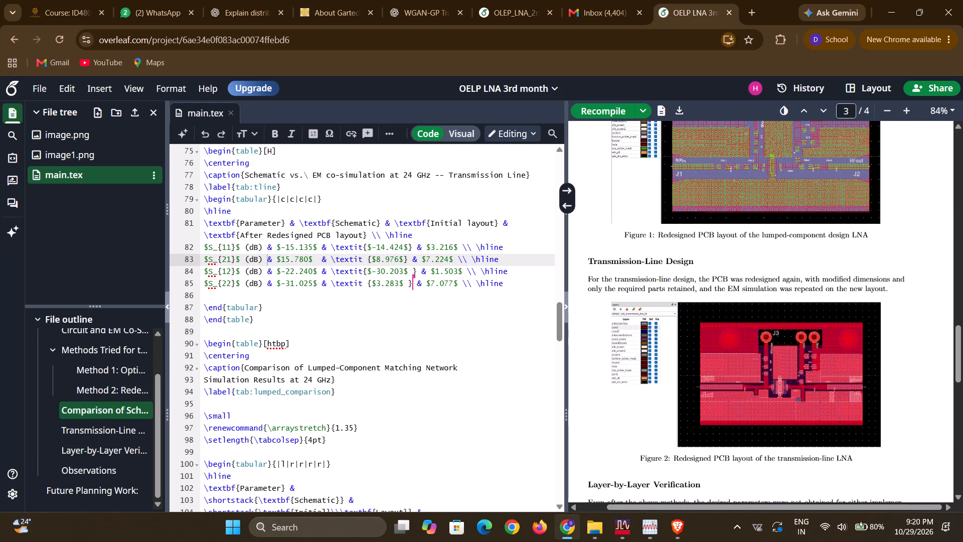
{"action": "scroll", "coordinate": [748, 363], "scroll_direction": "up", "scroll_amount": 2}
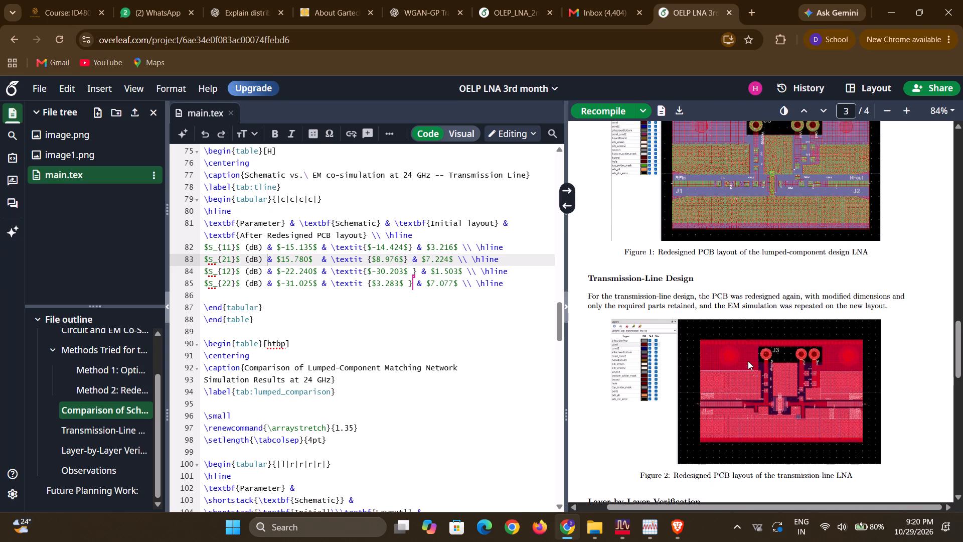
{"action": "scroll", "coordinate": [748, 361], "scroll_direction": "up", "scroll_amount": 9}
{"action": "scroll", "coordinate": [746, 360], "scroll_direction": "down", "scroll_amount": 1}
{"action": "scroll", "coordinate": [746, 360], "scroll_direction": "up", "scroll_amount": 14}
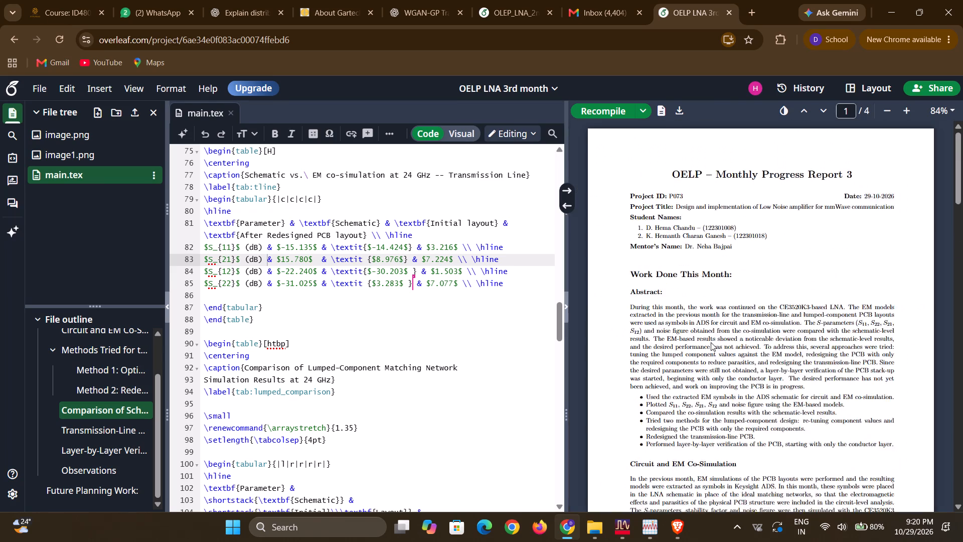
{"action": "scroll", "coordinate": [692, 211], "scroll_direction": "up", "scroll_amount": 2}
{"action": "scroll", "coordinate": [714, 175], "scroll_direction": "up", "scroll_amount": 2}
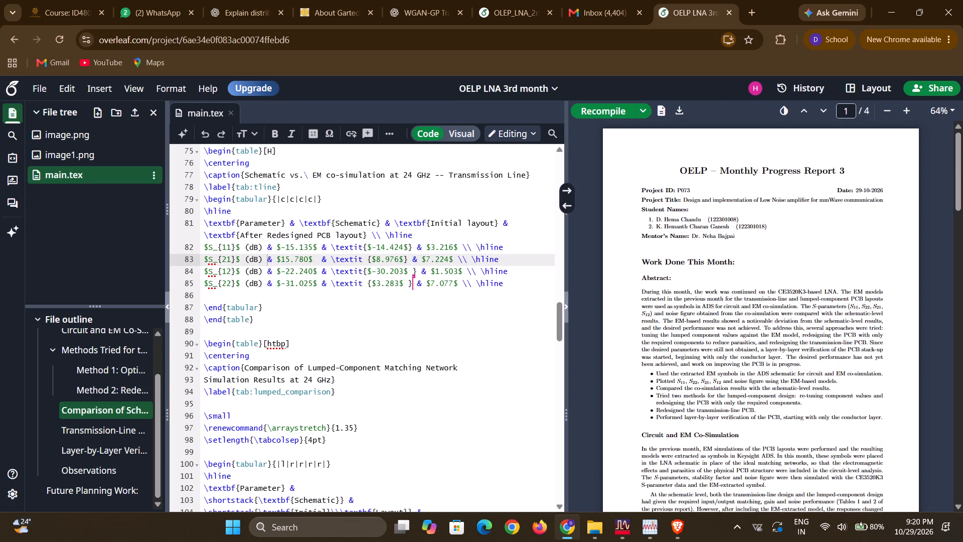
{"action": "scroll", "coordinate": [435, 255], "scroll_direction": "up", "scroll_amount": 15}
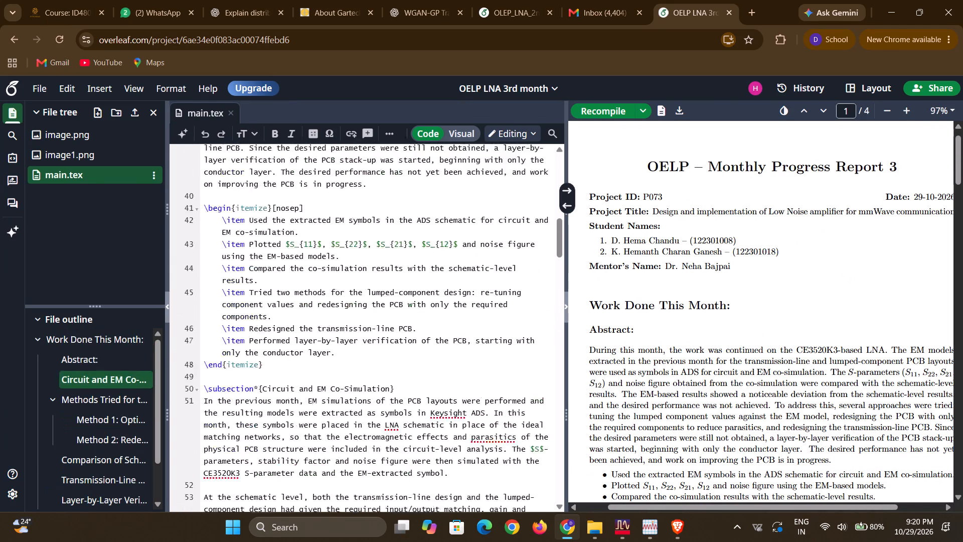
{"action": "scroll", "coordinate": [430, 259], "scroll_direction": "up", "scroll_amount": 13}
{"action": "scroll", "coordinate": [428, 261], "scroll_direction": "down", "scroll_amount": 3}
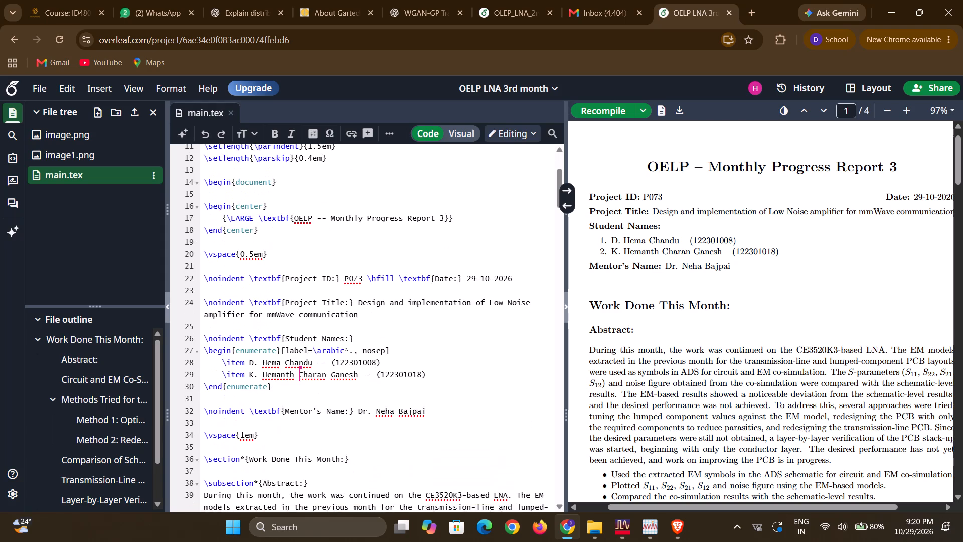
Compare the first-page title and project details of the 2nd month report with those of the 3rd month report.
{"action": "left_click", "coordinate": [505, 0]}
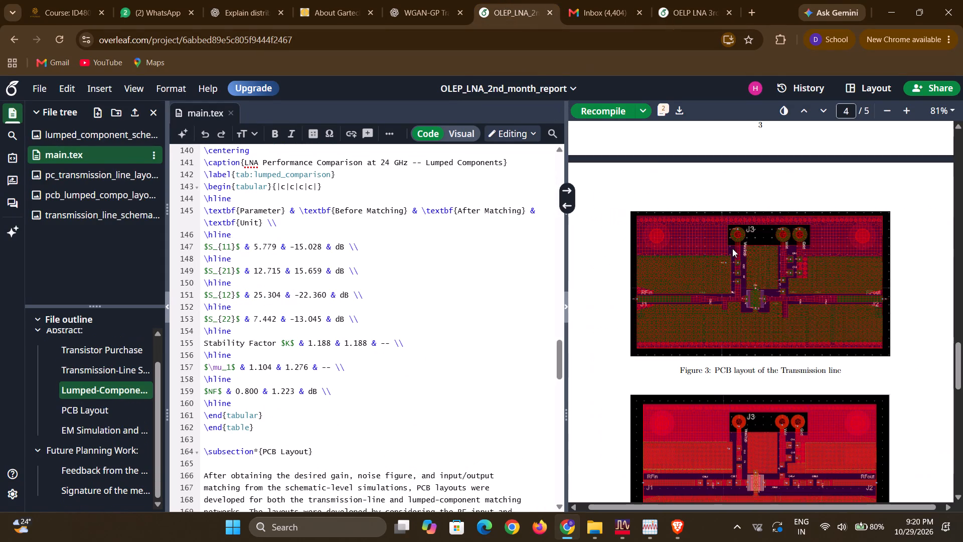
{"action": "scroll", "coordinate": [717, 255], "scroll_direction": "up", "scroll_amount": 15}
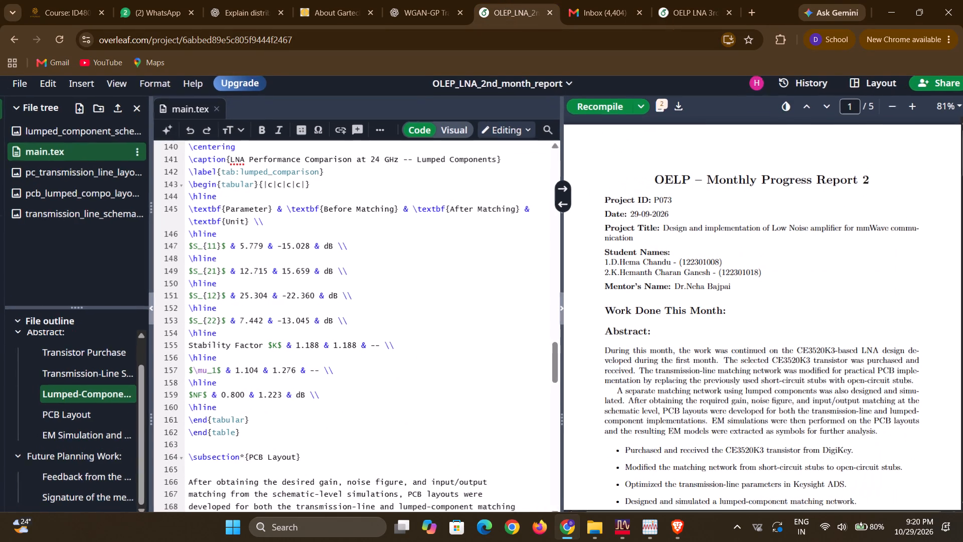
{"action": "left_click", "coordinate": [685, 11]}
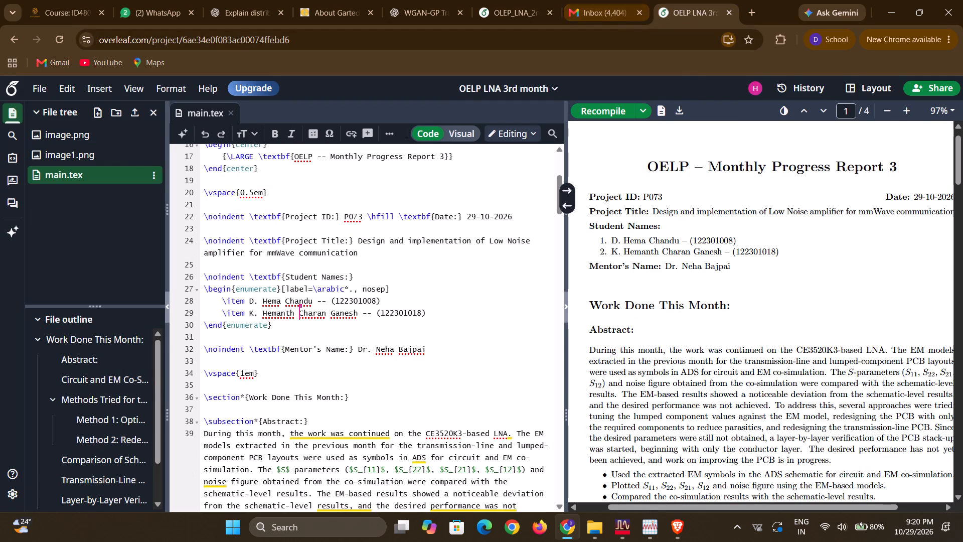
{"action": "left_click", "coordinate": [527, 0]}
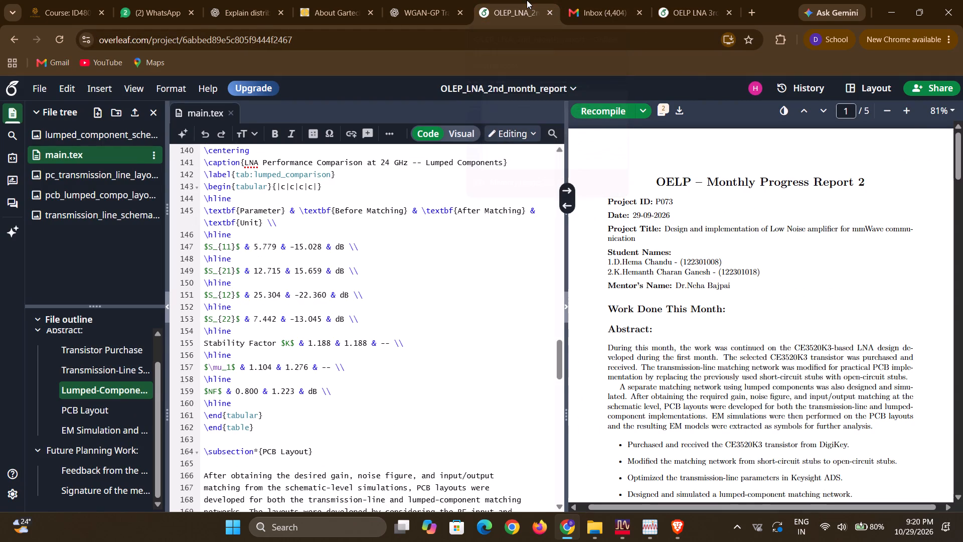
{"action": "left_click", "coordinate": [699, 0]}
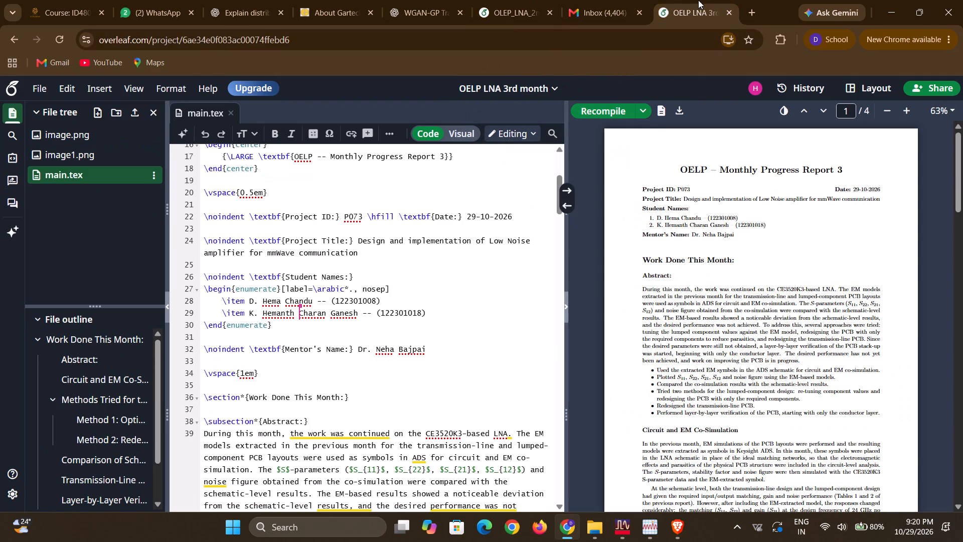
{"action": "left_click", "coordinate": [543, 0]}
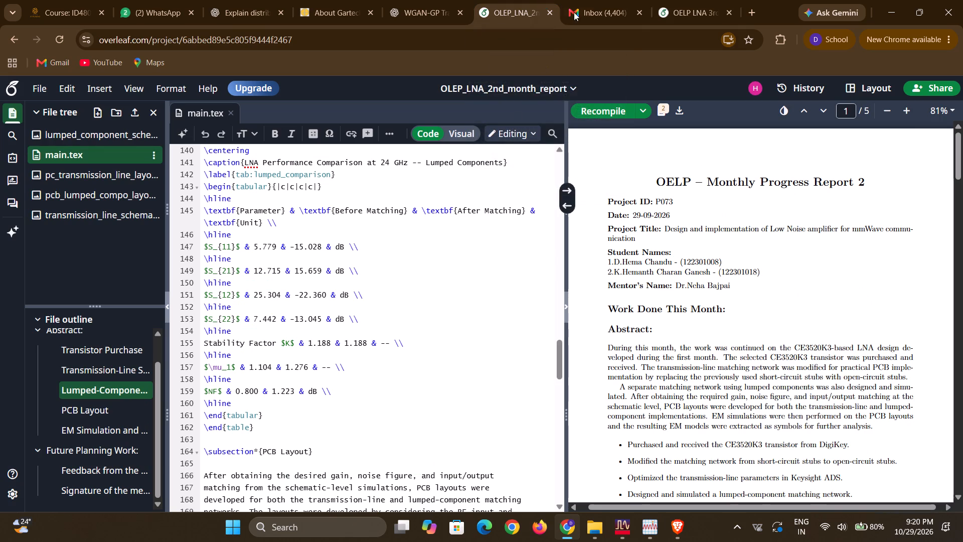
{"action": "left_click", "coordinate": [676, 0]}
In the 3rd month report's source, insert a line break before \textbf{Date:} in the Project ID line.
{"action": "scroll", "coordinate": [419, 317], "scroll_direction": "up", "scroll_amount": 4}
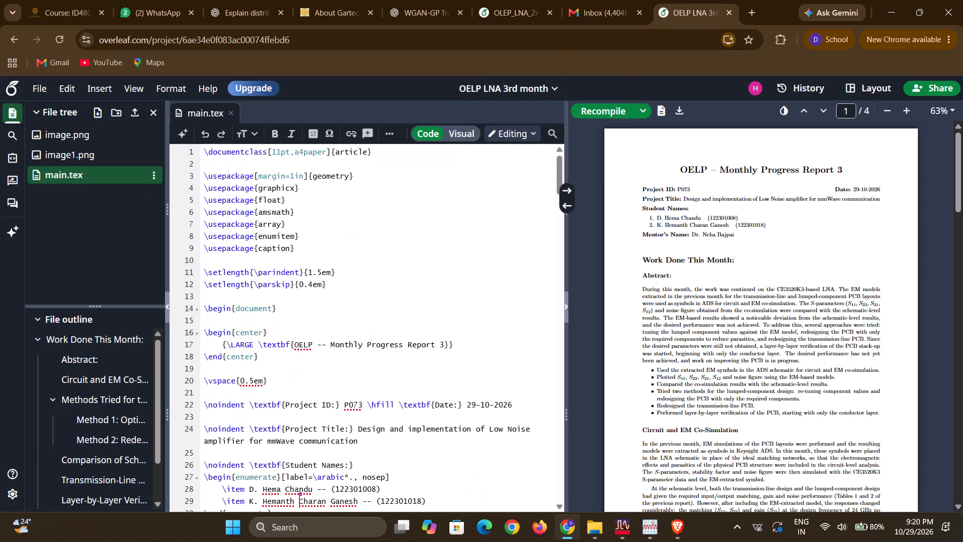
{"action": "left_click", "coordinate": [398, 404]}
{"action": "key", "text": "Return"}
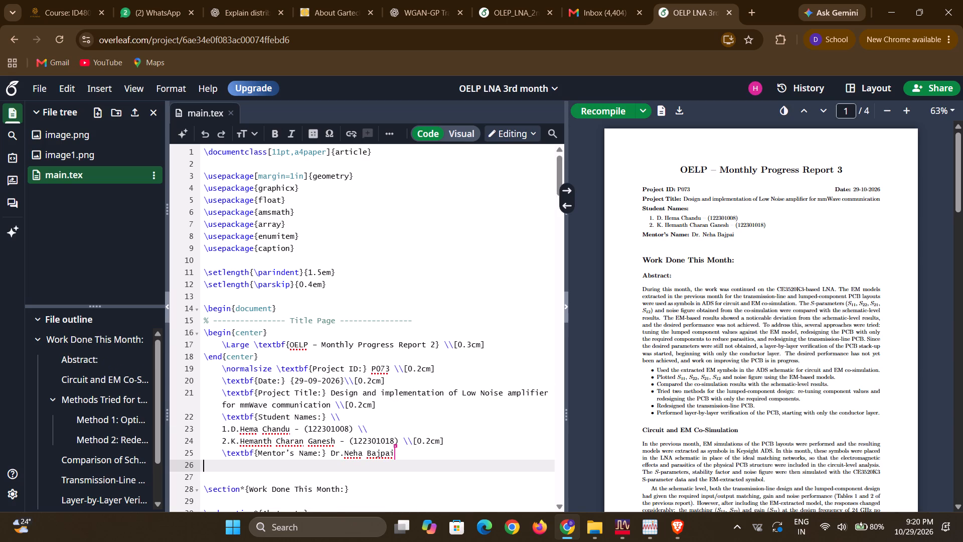
Examine the 3rd month report's title block and first page against the 2nd month report's compiled first page.
{"action": "scroll", "coordinate": [658, 291], "scroll_direction": "down", "scroll_amount": 2}
{"action": "scroll", "coordinate": [696, 289], "scroll_direction": "up", "scroll_amount": 3}
{"action": "scroll", "coordinate": [698, 289], "scroll_direction": "down", "scroll_amount": 4}
{"action": "scroll", "coordinate": [698, 289], "scroll_direction": "up", "scroll_amount": 5}
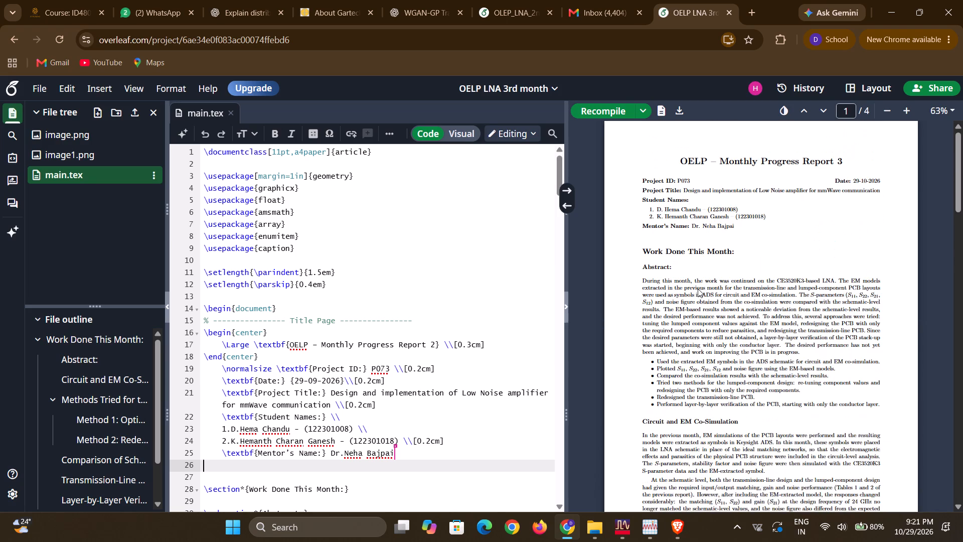
{"action": "left_click", "coordinate": [526, 0]}
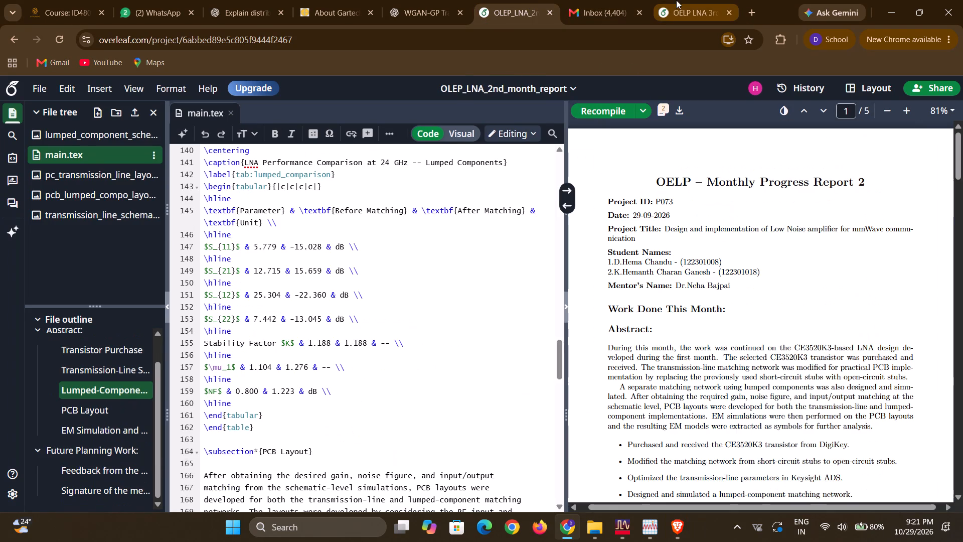
{"action": "left_click", "coordinate": [677, 0]}
{"action": "left_click", "coordinate": [487, 0]}
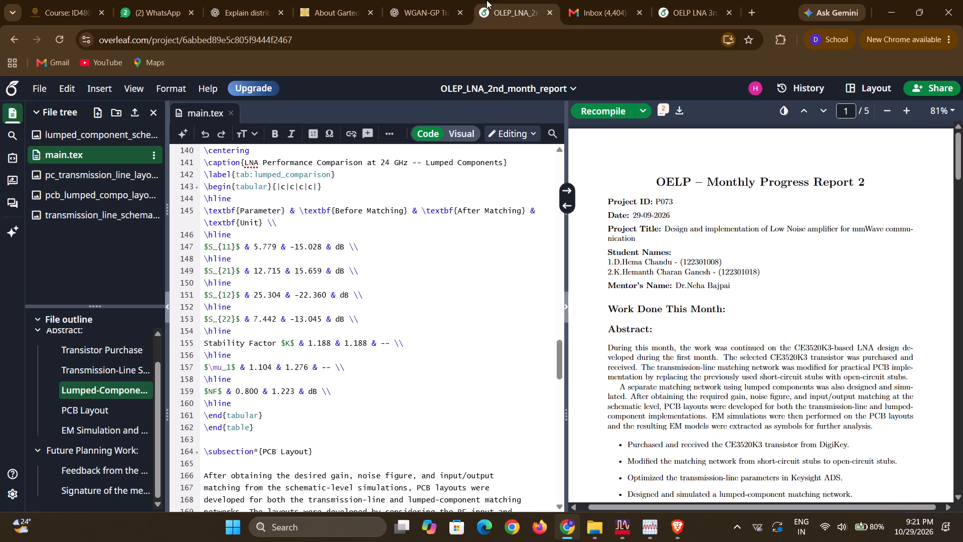
{"action": "left_click", "coordinate": [664, 0]}
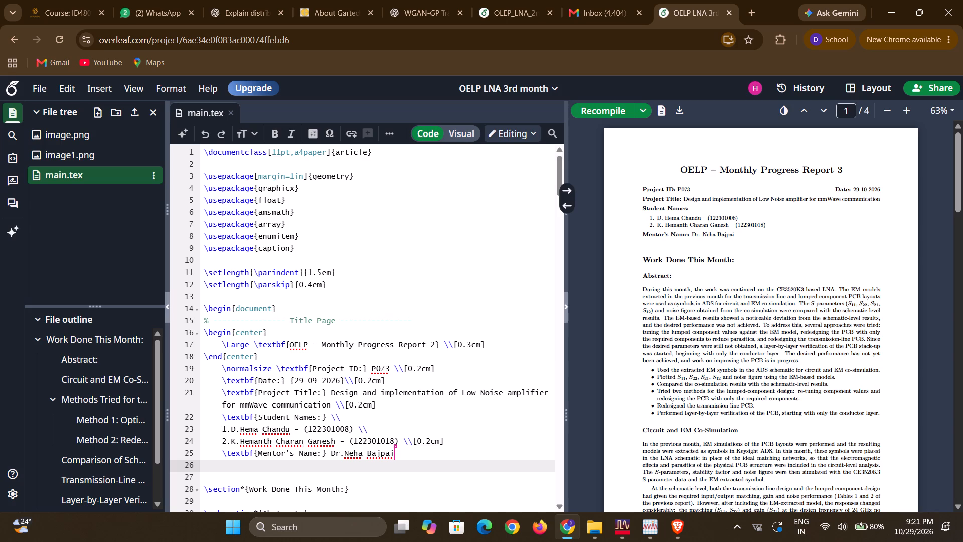
Recompile the 3rd month report with the revised title block and bring the top of its first page into view.
{"action": "left_click", "coordinate": [613, 108]}
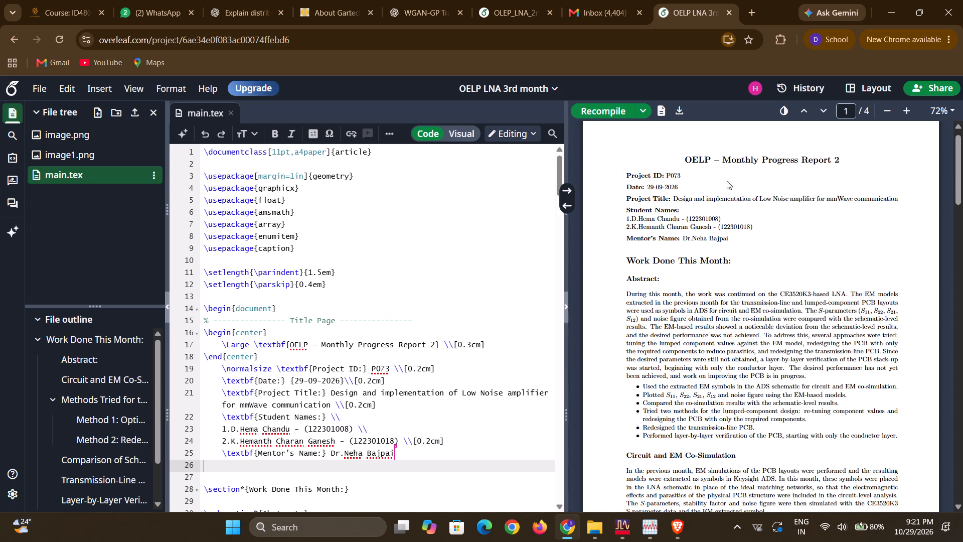
{"action": "scroll", "coordinate": [689, 215], "scroll_direction": "up", "scroll_amount": 2}
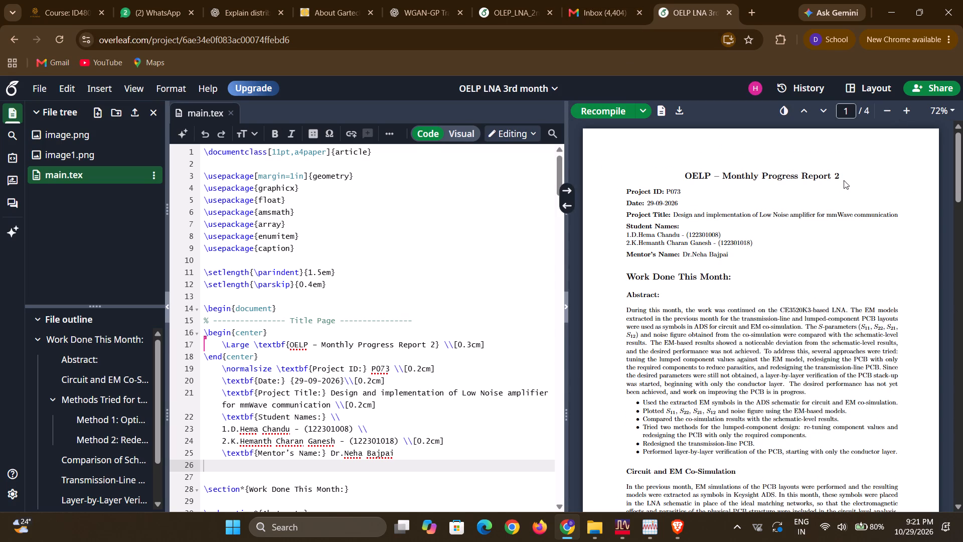
Locate the source line behind the report title on the first page of the compiled 3rd month report.
{"action": "left_click", "coordinate": [831, 179]}
{"action": "double_click", "coordinate": [835, 179]}
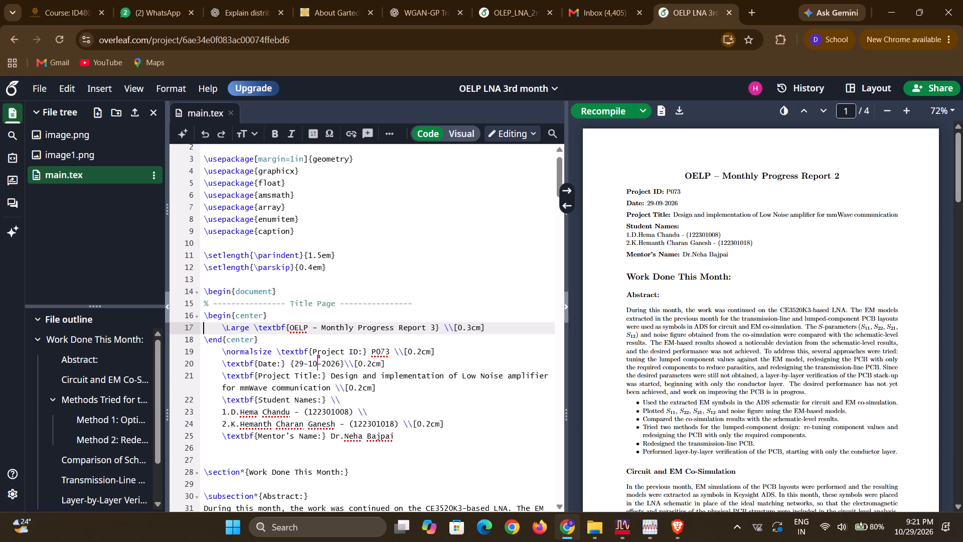
Recompile the 3rd month report to apply the revised report number and date in its title block.
{"action": "scroll", "coordinate": [767, 405], "scroll_direction": "down", "scroll_amount": 5}
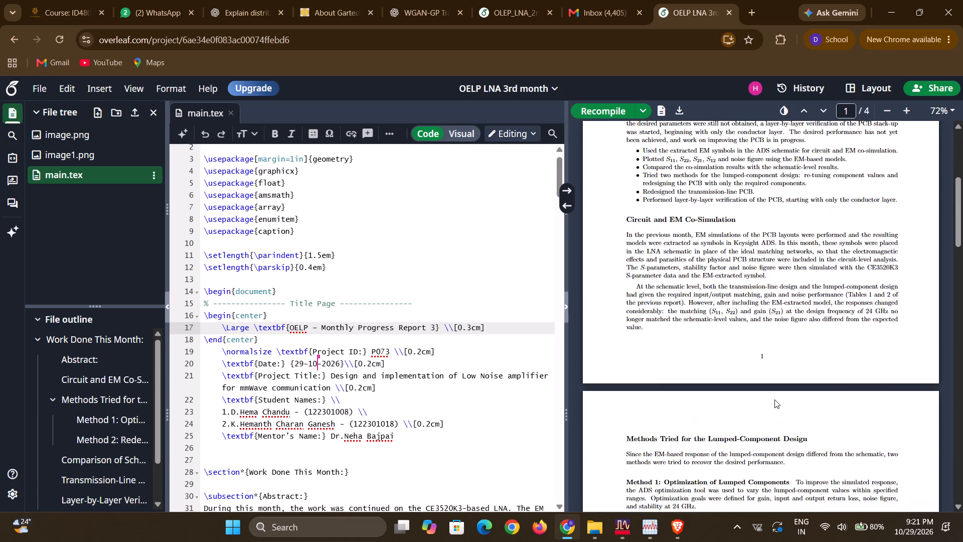
{"action": "scroll", "coordinate": [774, 399], "scroll_direction": "down", "scroll_amount": 2}
{"action": "scroll", "coordinate": [775, 400], "scroll_direction": "up", "scroll_amount": 4}
{"action": "left_click", "coordinate": [606, 107]}
Review the compiled 3rd month report's pages, from the lumped-component methods and comparison tables through the observations, future planning and mentor feedback sections.
{"action": "scroll", "coordinate": [755, 305], "scroll_direction": "down", "scroll_amount": 6}
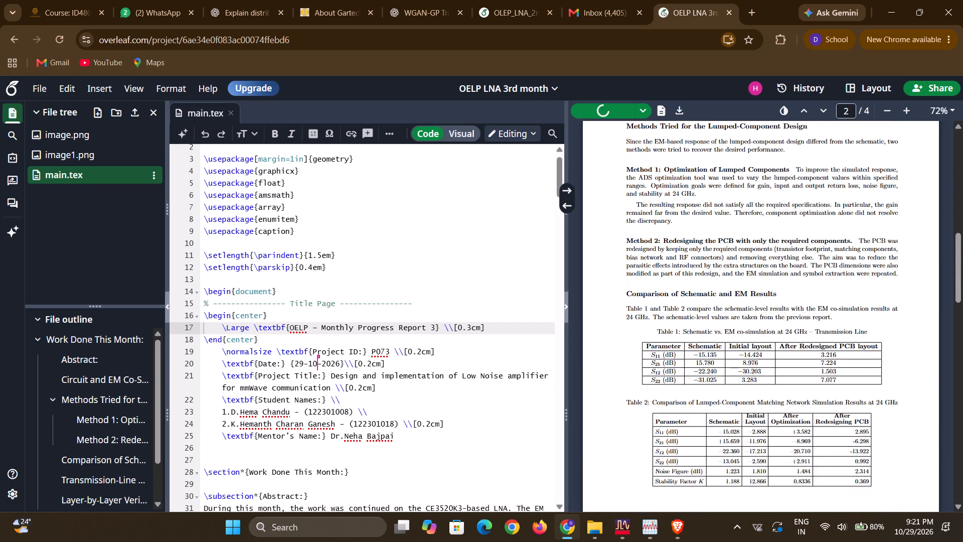
{"action": "scroll", "coordinate": [759, 317], "scroll_direction": "down", "scroll_amount": 7}
{"action": "scroll", "coordinate": [759, 318], "scroll_direction": "up", "scroll_amount": 1}
{"action": "scroll", "coordinate": [759, 318], "scroll_direction": "down", "scroll_amount": 14}
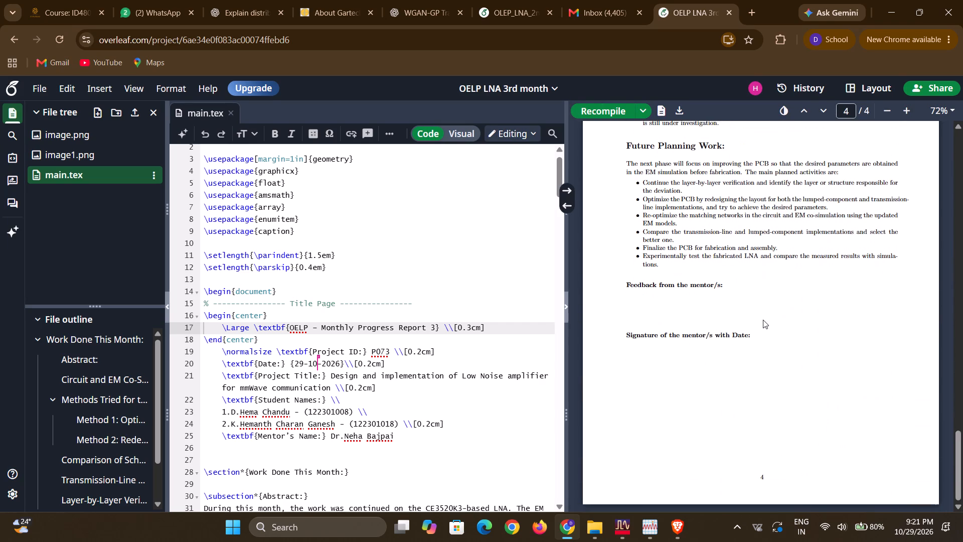
{"action": "scroll", "coordinate": [763, 320], "scroll_direction": "up", "scroll_amount": 20}
{"action": "scroll", "coordinate": [763, 320], "scroll_direction": "up", "scroll_amount": 1}
{"action": "scroll", "coordinate": [760, 326], "scroll_direction": "down", "scroll_amount": 5}
{"action": "scroll", "coordinate": [760, 326], "scroll_direction": "up", "scroll_amount": 1}
{"action": "scroll", "coordinate": [760, 326], "scroll_direction": "down", "scroll_amount": 2}
{"action": "scroll", "coordinate": [760, 327], "scroll_direction": "up", "scroll_amount": 2}
{"action": "scroll", "coordinate": [761, 330], "scroll_direction": "down", "scroll_amount": 4}
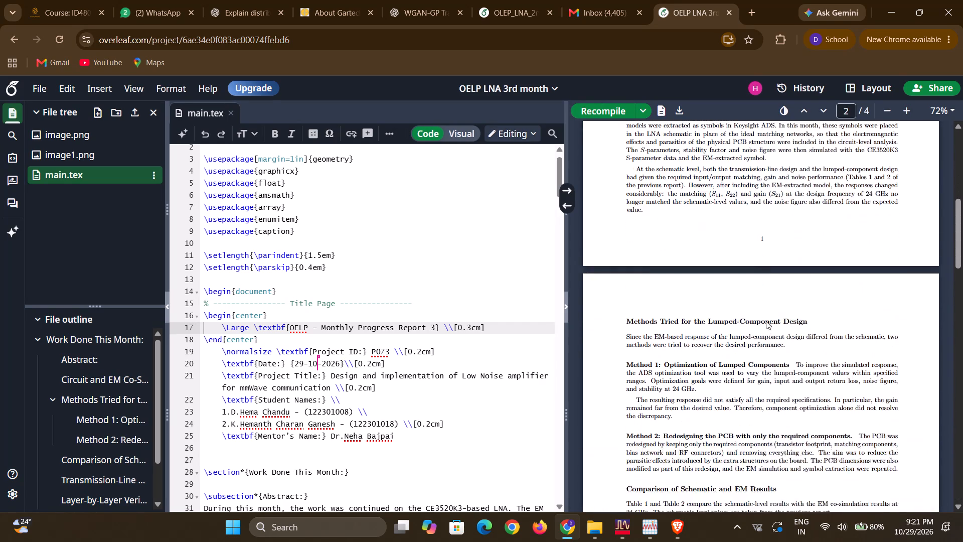
{"action": "scroll", "coordinate": [766, 321], "scroll_direction": "down", "scroll_amount": 1}
{"action": "scroll", "coordinate": [766, 321], "scroll_direction": "up", "scroll_amount": 1}
{"action": "scroll", "coordinate": [766, 321], "scroll_direction": "down", "scroll_amount": 4}
{"action": "scroll", "coordinate": [768, 320], "scroll_direction": "up", "scroll_amount": 1}
{"action": "scroll", "coordinate": [768, 320], "scroll_direction": "down", "scroll_amount": 15}
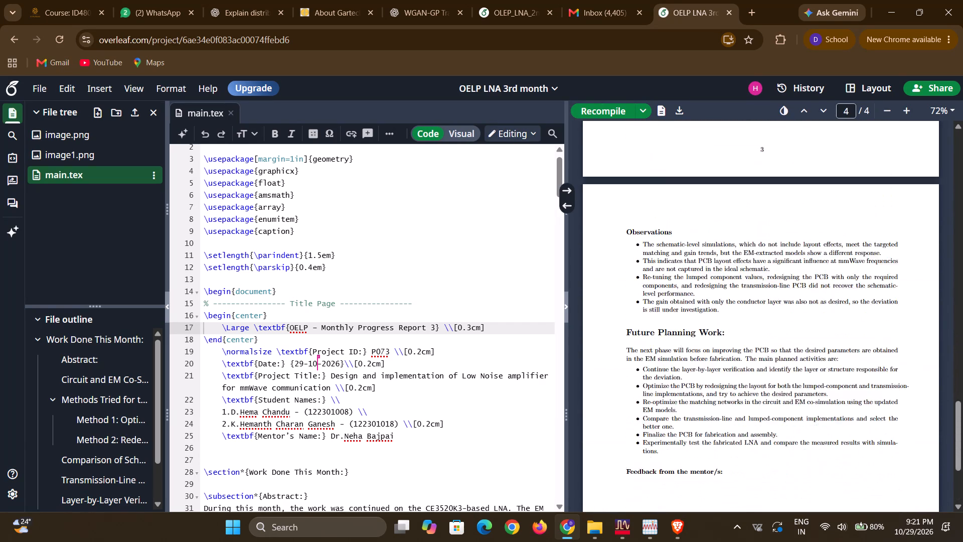
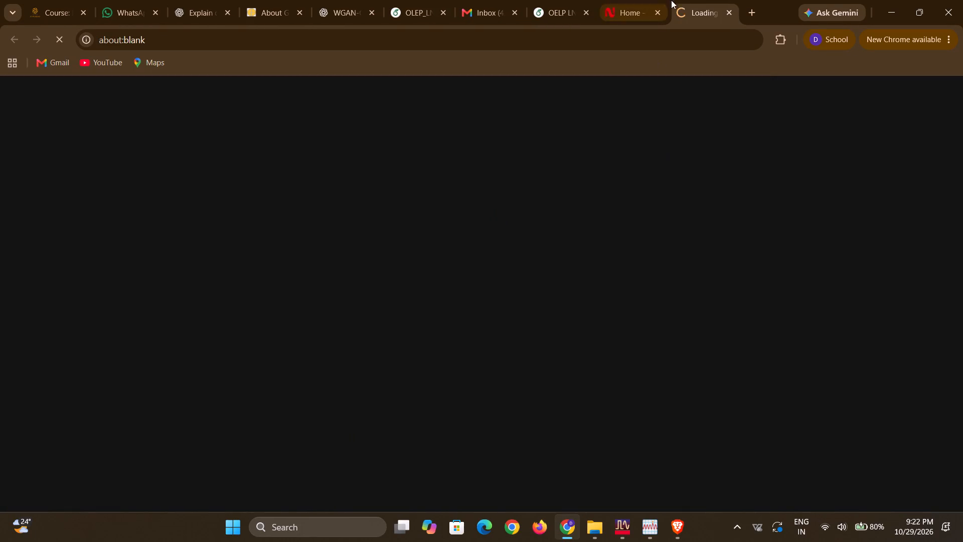
Close the blank pop-up tab and open the movie and series search on the NetMirror home page.
{"action": "left_click", "coordinate": [730, 14]}
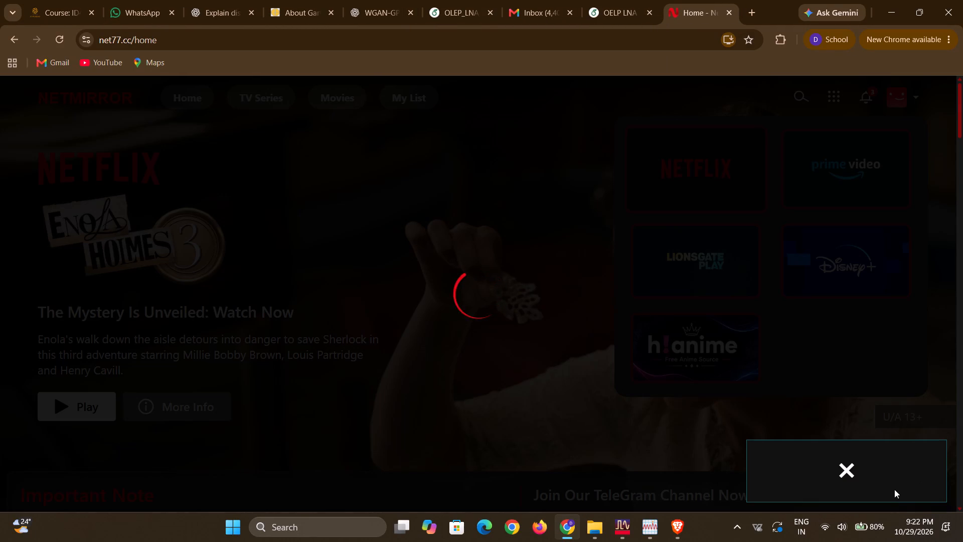
{"action": "scroll", "coordinate": [680, 232], "scroll_direction": "down", "scroll_amount": 3}
{"action": "scroll", "coordinate": [654, 243], "scroll_direction": "up", "scroll_amount": 3}
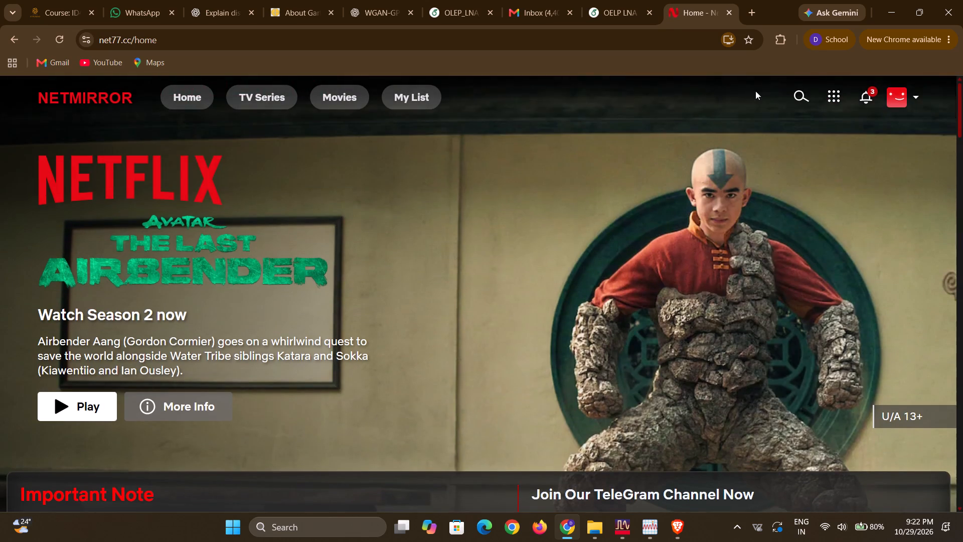
{"action": "left_click", "coordinate": [791, 102]}
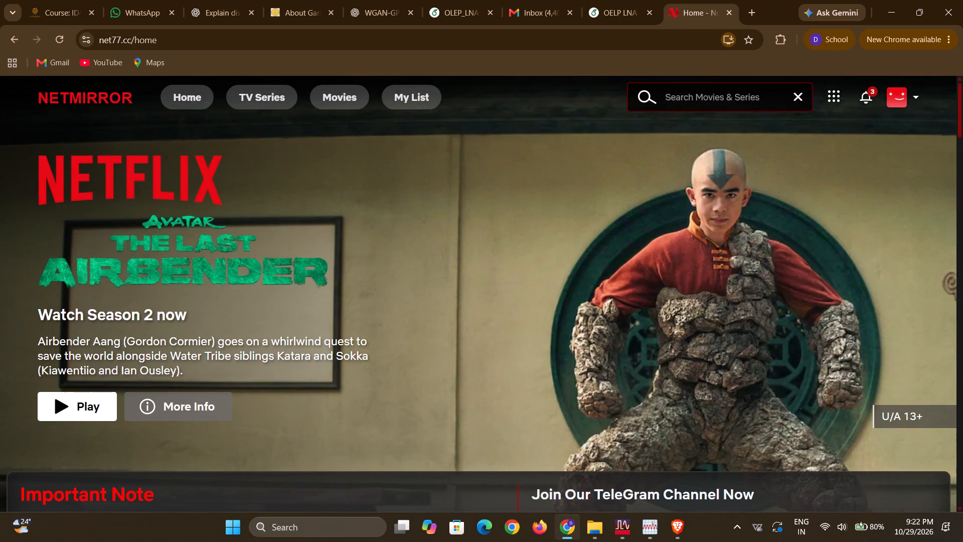
Search NetMirror for "baththa" and play the film Baththa unmuted, briefly viewing it in full screen.
{"action": "type", "text": "baththa"}
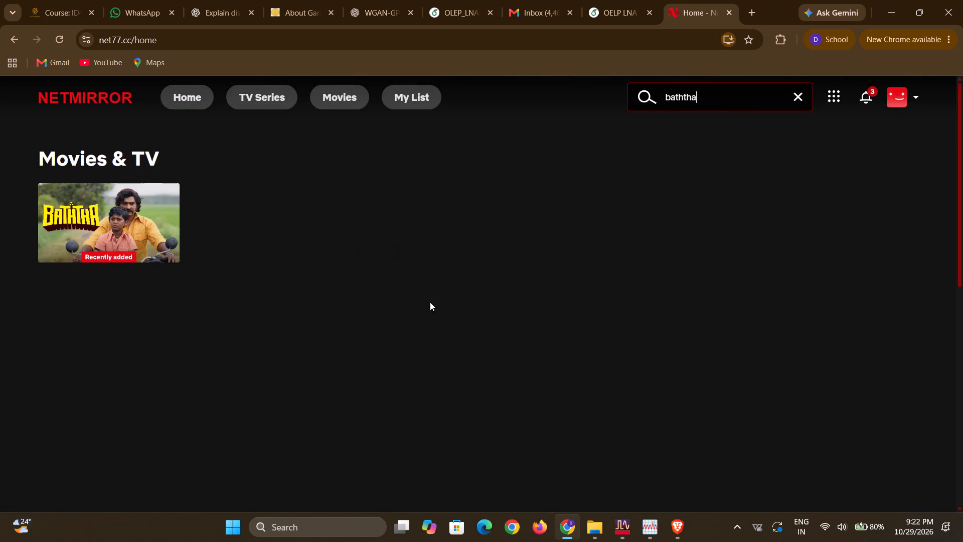
{"action": "left_click", "coordinate": [118, 208]}
{"action": "left_click", "coordinate": [259, 386]}
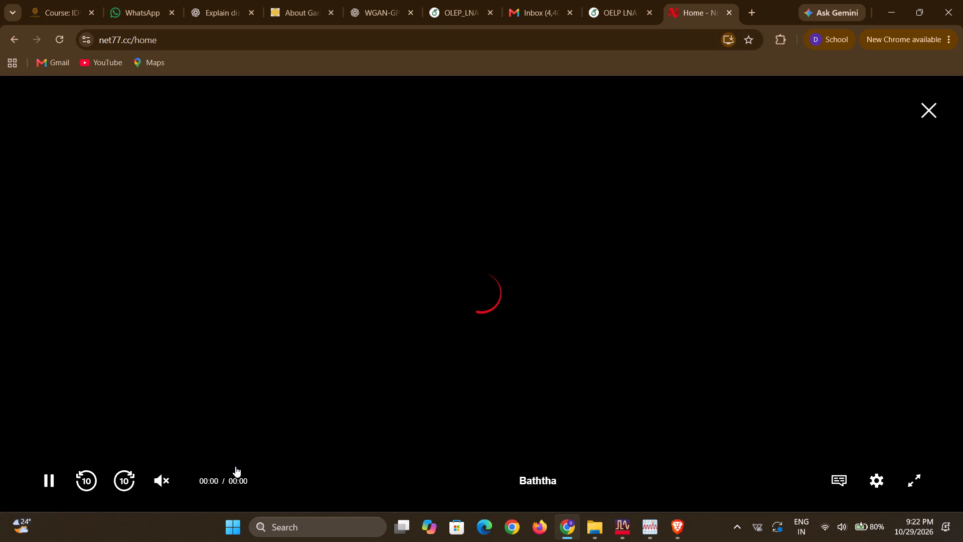
{"action": "left_click", "coordinate": [172, 473]}
{"action": "left_click", "coordinate": [248, 320]}
{"action": "left_click", "coordinate": [249, 319]}
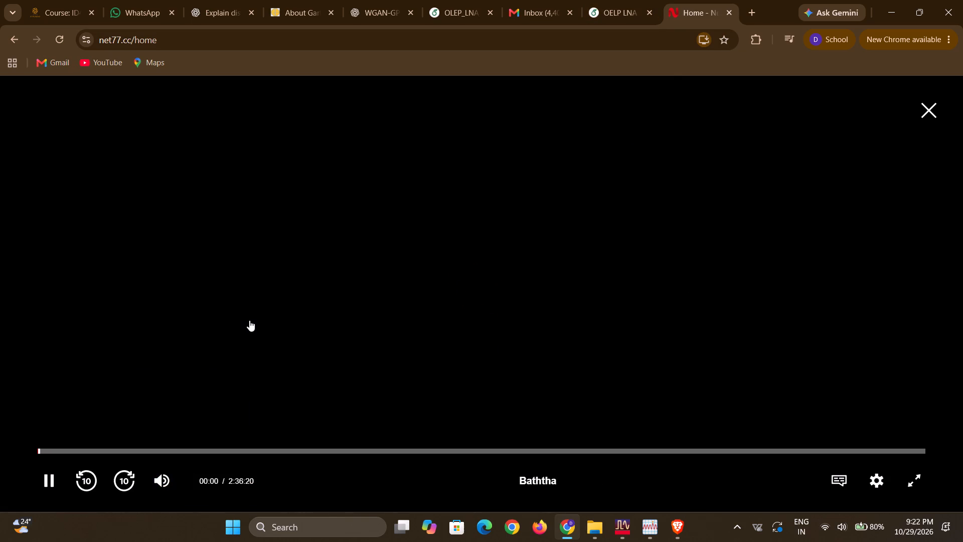
{"action": "left_click", "coordinate": [249, 320]}
{"action": "double_click", "coordinate": [633, 244]}
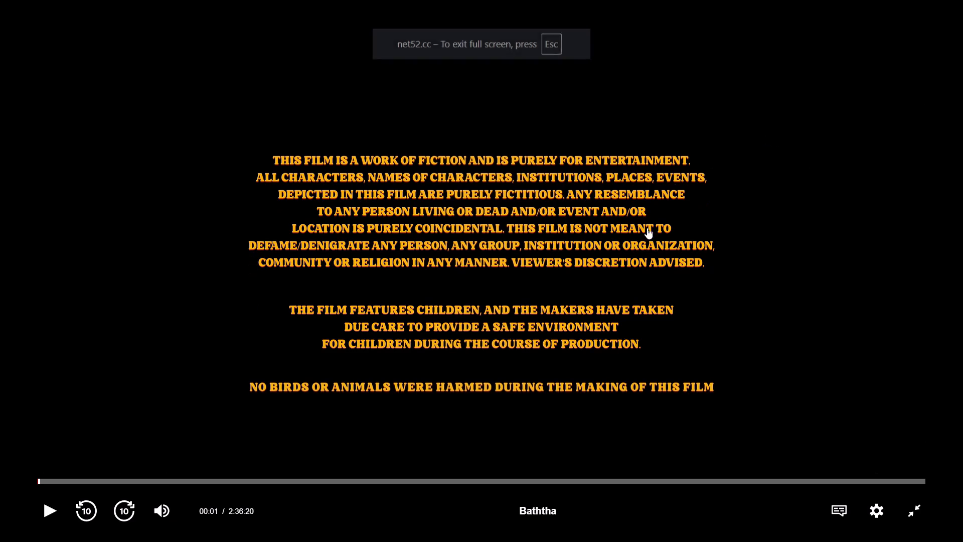
{"action": "double_click", "coordinate": [691, 112]}
Back in the 3rd month report's source, delete the Future Planning Work item about re-optimizing the matching networks in the circuit and EM co-simulation.
{"action": "left_click", "coordinate": [622, 0]}
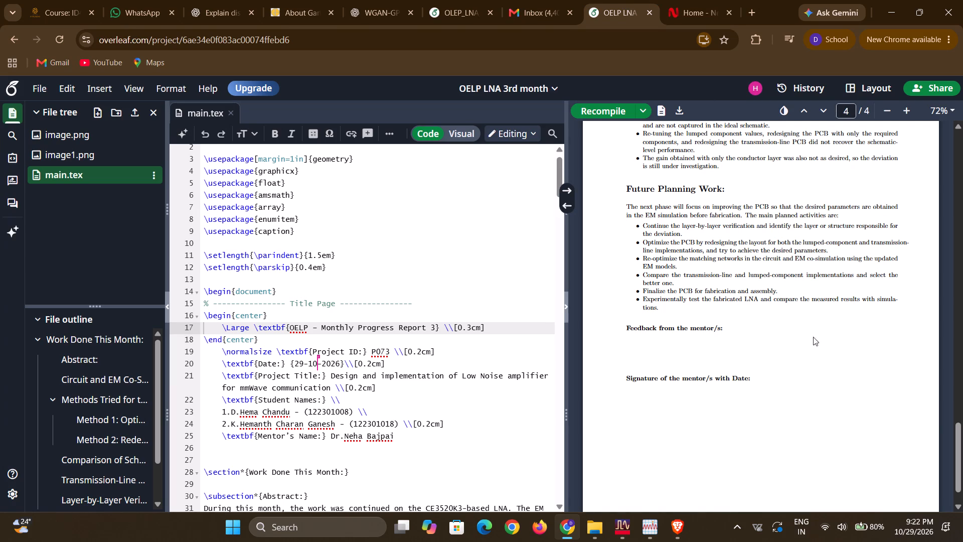
{"action": "left_click", "coordinate": [832, 528]}
{"action": "left_click", "coordinate": [676, 458]}
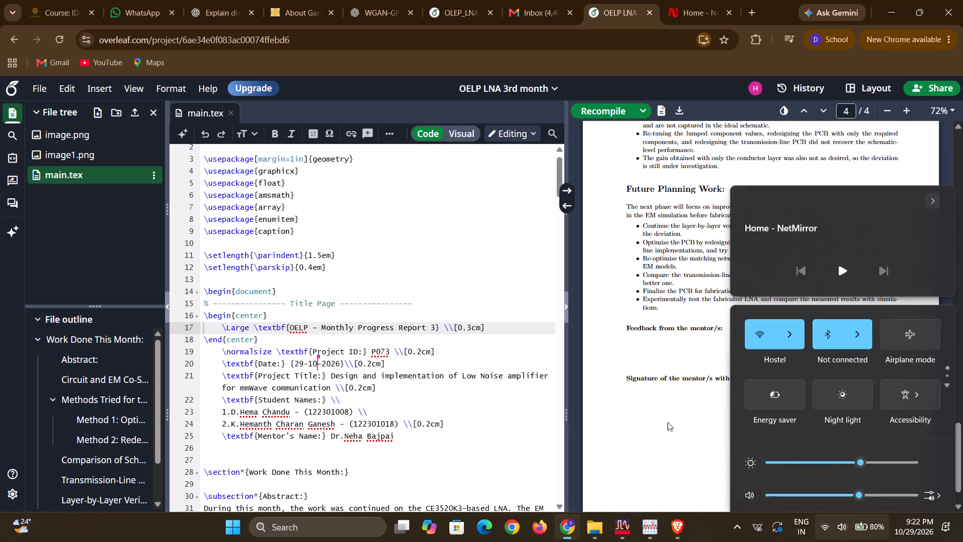
{"action": "scroll", "coordinate": [692, 305], "scroll_direction": "up", "scroll_amount": 2}
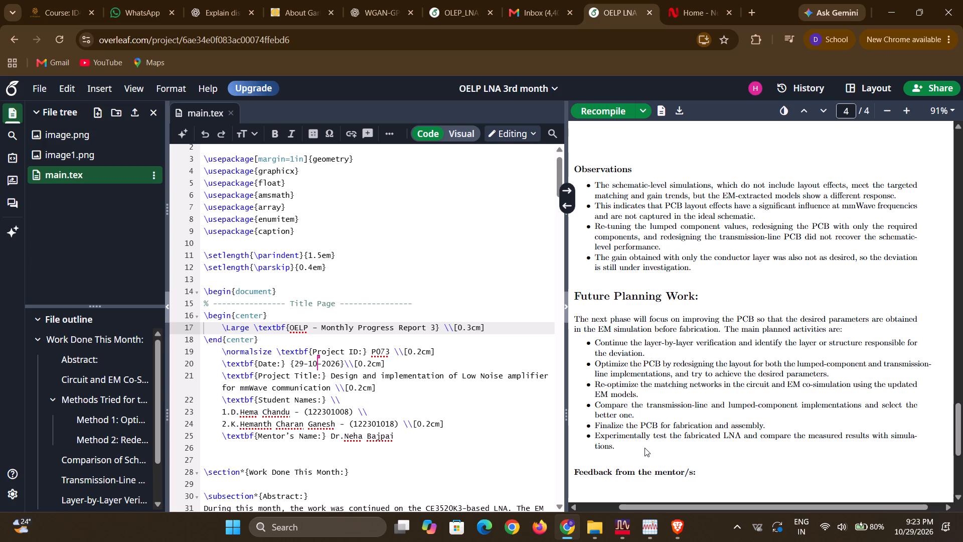
{"action": "double_click", "coordinate": [627, 383]}
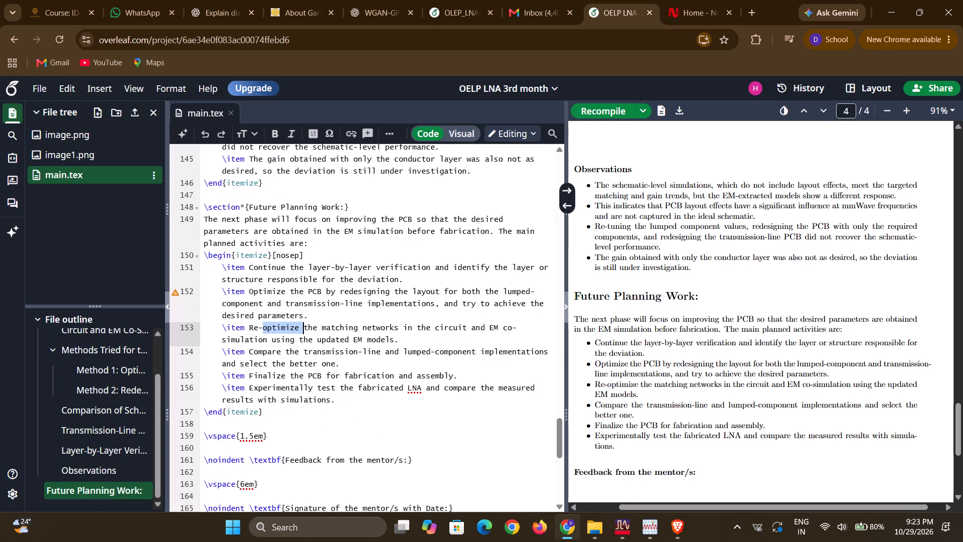
{"action": "left_click_drag", "start_coordinate": [401, 339], "coordinate": [204, 333]}
{"action": "key", "text": "BackSpace"}
{"action": "key", "text": "BackSpace"}
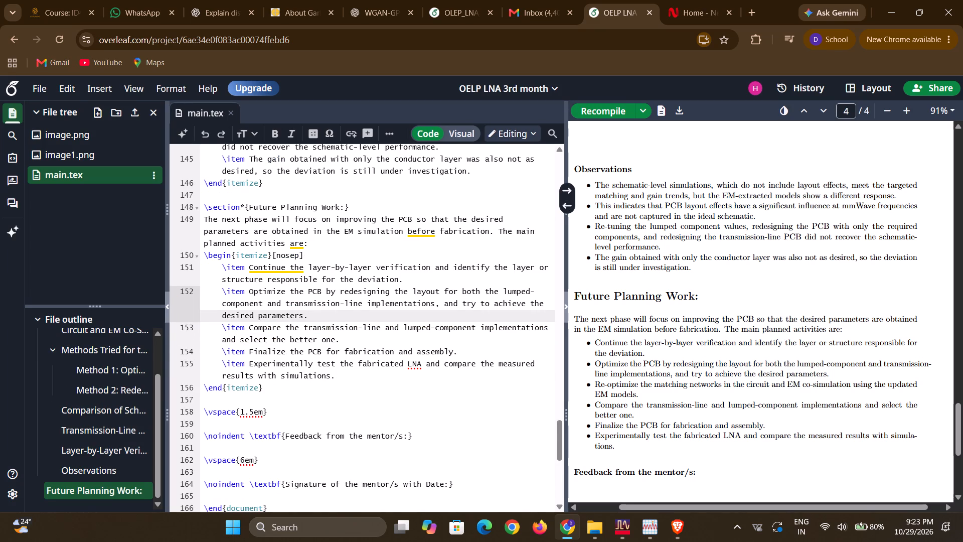
Examine the 3rd month report's compiled pages, covering the comparison tables, PCB layout figures, Layer-by-Layer Verification, Observations and Future Planning Work.
{"action": "scroll", "coordinate": [388, 400], "scroll_direction": "down", "scroll_amount": 4}
{"action": "scroll", "coordinate": [396, 402], "scroll_direction": "up", "scroll_amount": 4}
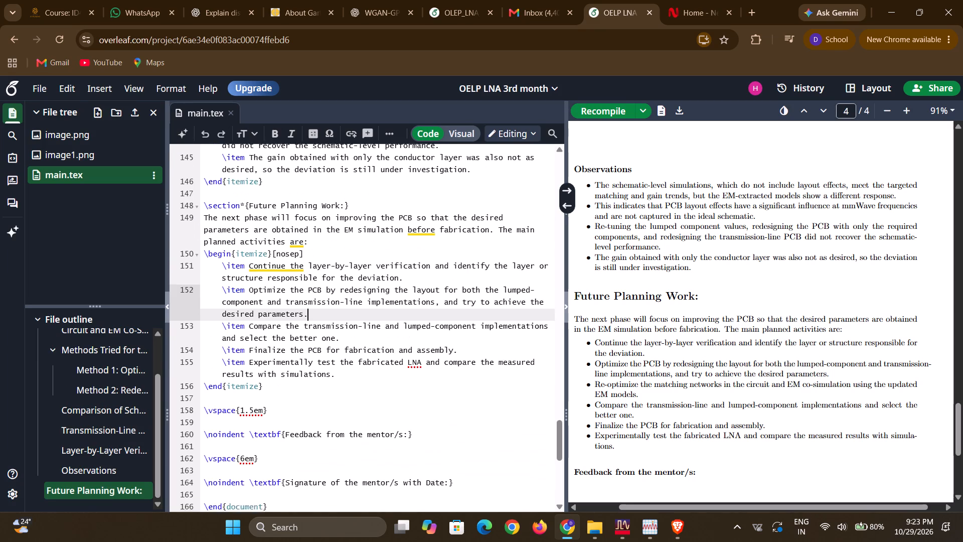
{"action": "scroll", "coordinate": [825, 322], "scroll_direction": "up", "scroll_amount": 18}
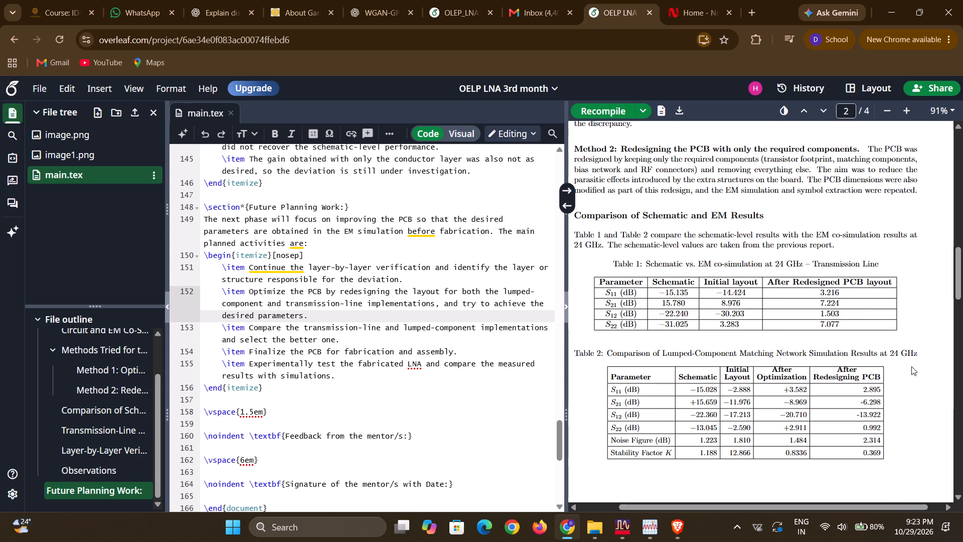
{"action": "scroll", "coordinate": [908, 362], "scroll_direction": "down", "scroll_amount": 4}
{"action": "scroll", "coordinate": [729, 290], "scroll_direction": "up", "scroll_amount": 4}
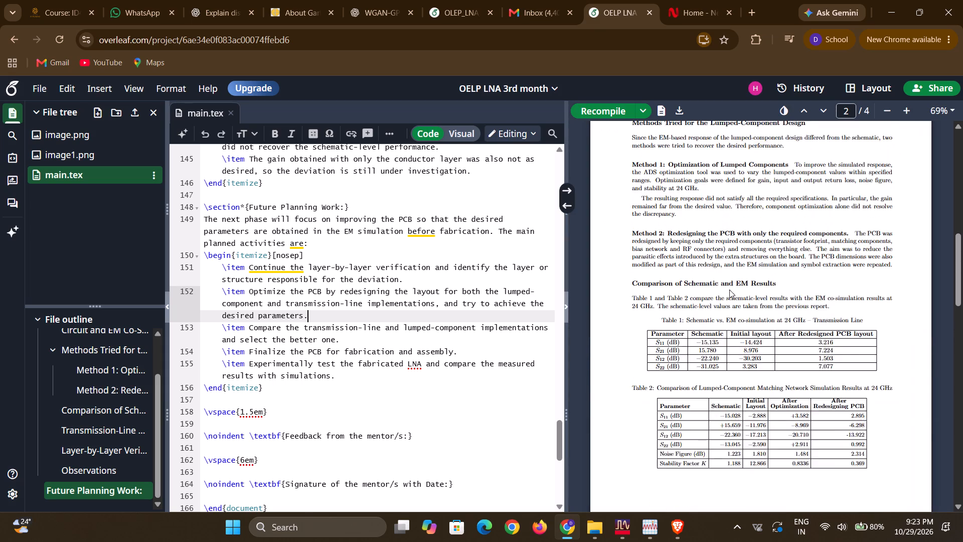
{"action": "scroll", "coordinate": [729, 290], "scroll_direction": "up", "scroll_amount": 4}
{"action": "scroll", "coordinate": [729, 290], "scroll_direction": "down", "scroll_amount": 11}
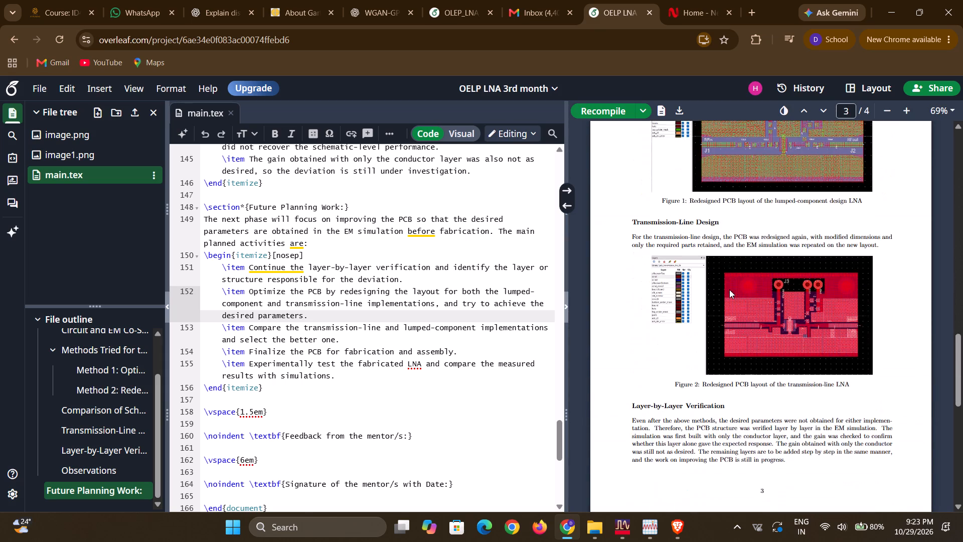
{"action": "scroll", "coordinate": [729, 290], "scroll_direction": "down", "scroll_amount": 2}
{"action": "scroll", "coordinate": [728, 351], "scroll_direction": "down", "scroll_amount": 1}
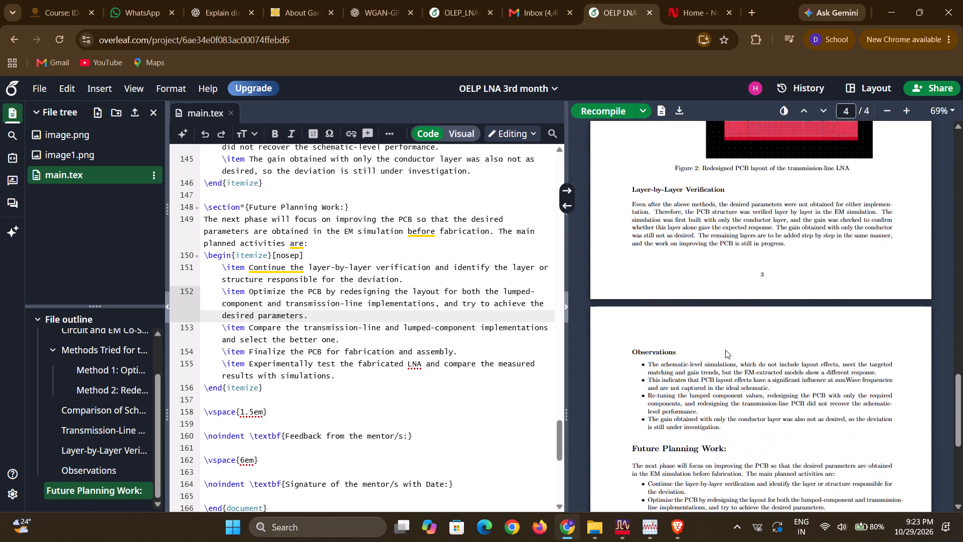
{"action": "scroll", "coordinate": [725, 350], "scroll_direction": "down", "scroll_amount": 2}
{"action": "scroll", "coordinate": [792, 240], "scroll_direction": "down", "scroll_amount": 1}
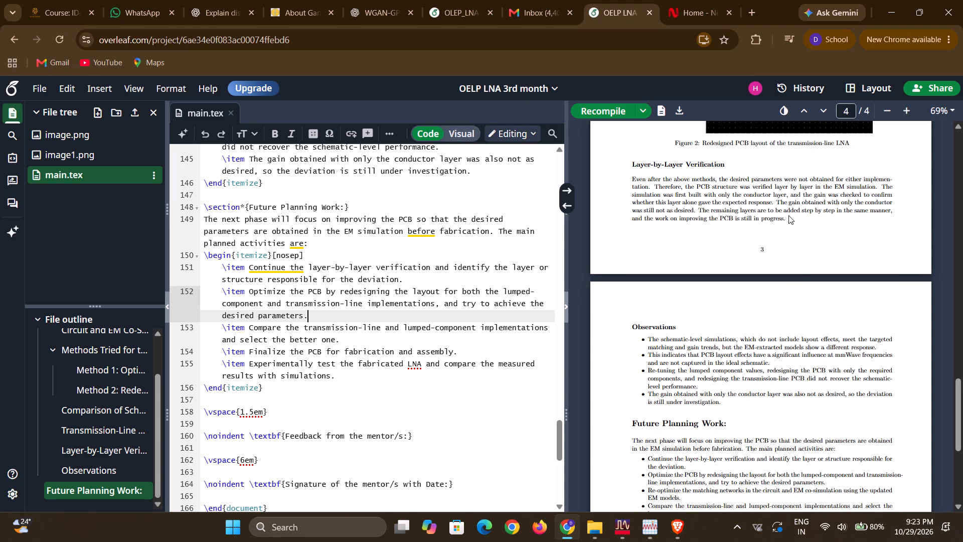
Review the Layer-by-Layer Verification, Observations and Future Planning Work sections on the compiled report's last two pages.
{"action": "left_click", "coordinate": [788, 215]}
{"action": "scroll", "coordinate": [739, 181], "scroll_direction": "down", "scroll_amount": 1}
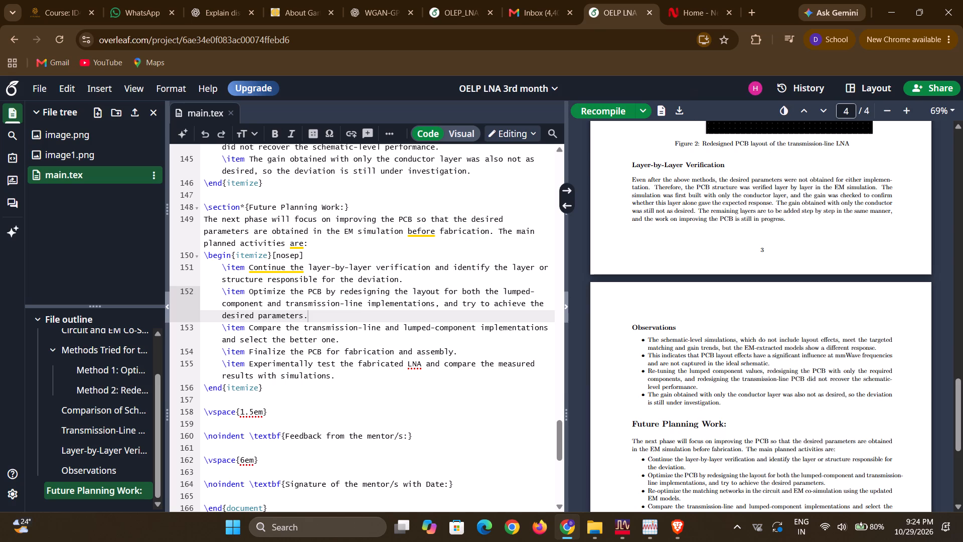
{"action": "scroll", "coordinate": [746, 247], "scroll_direction": "down", "scroll_amount": 2}
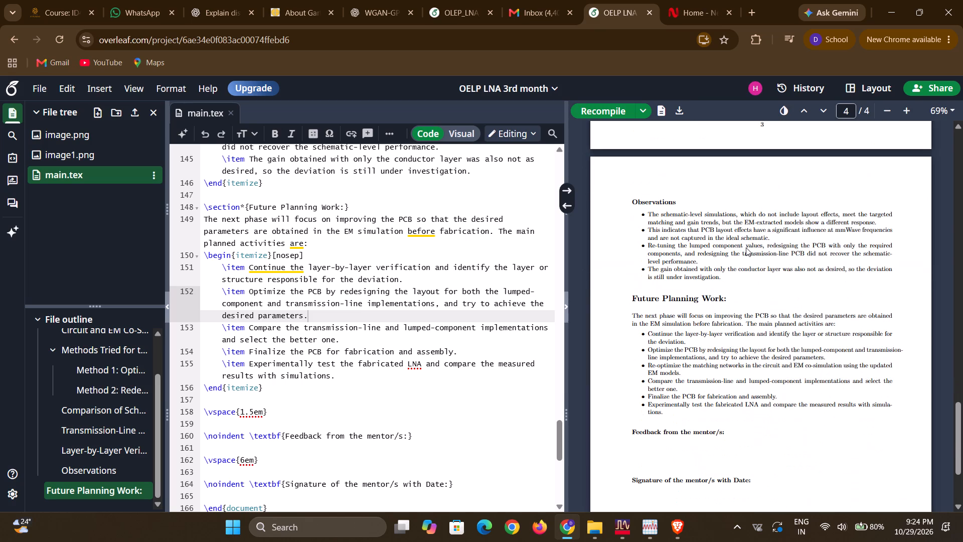
{"action": "scroll", "coordinate": [746, 247], "scroll_direction": "up", "scroll_amount": 3}
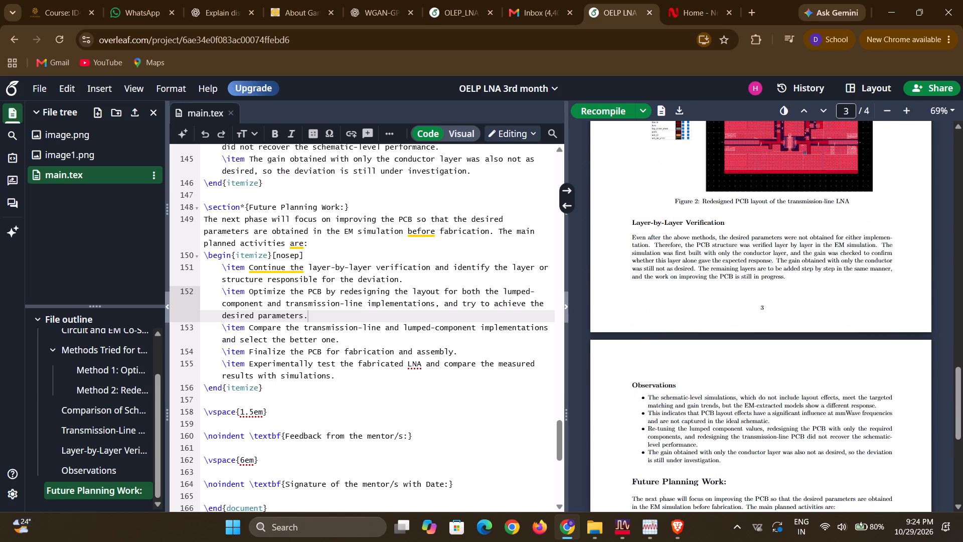
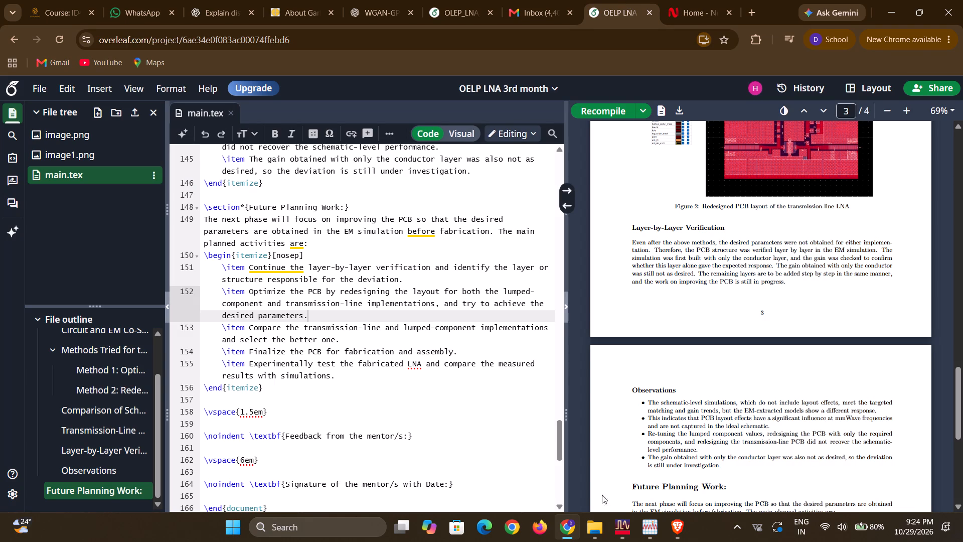
Switch to File Explorer and open the pcb_layout_files folder inside oelp_2 on the work (H:) drive.
{"action": "left_click", "coordinate": [609, 528]}
{"action": "left_click", "coordinate": [600, 522]}
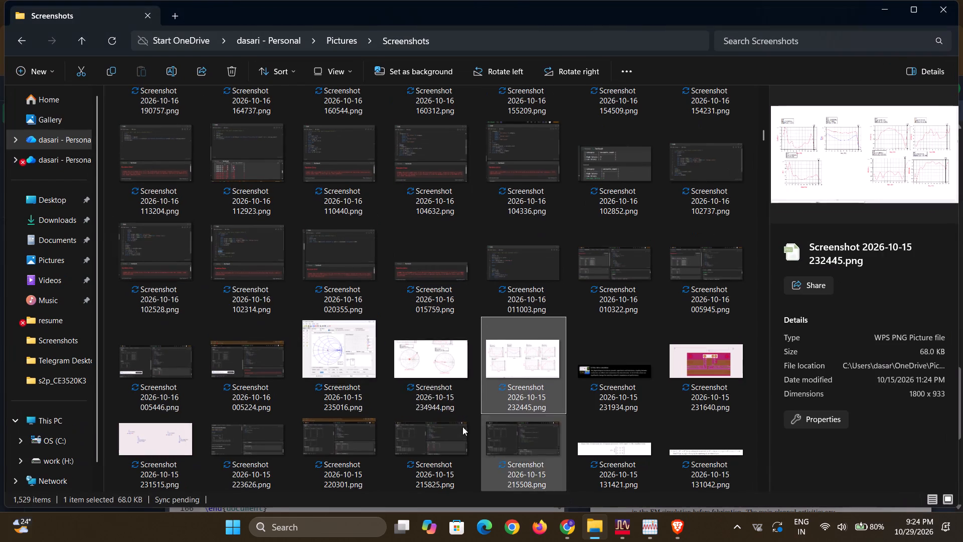
{"action": "left_click", "coordinate": [61, 367]}
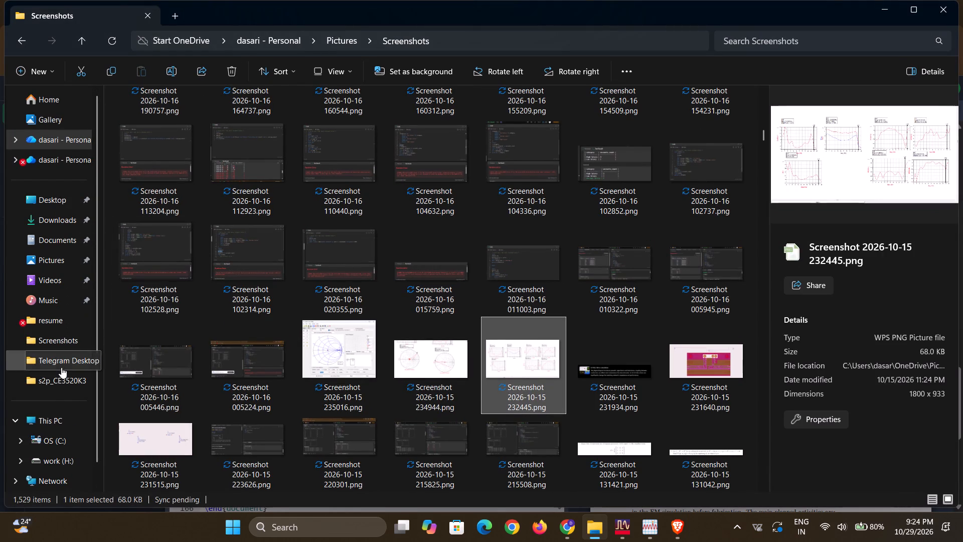
{"action": "left_click", "coordinate": [67, 388]}
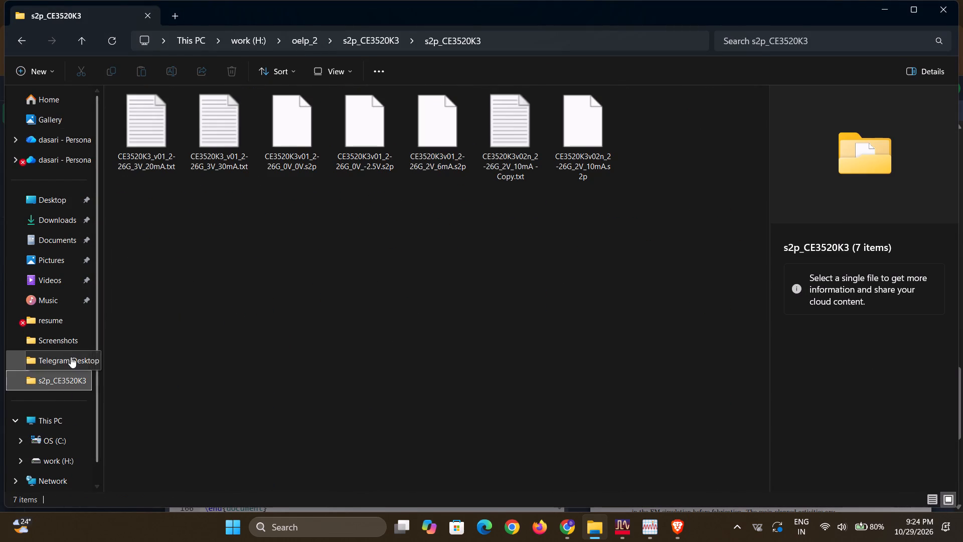
{"action": "left_click", "coordinate": [71, 358]}
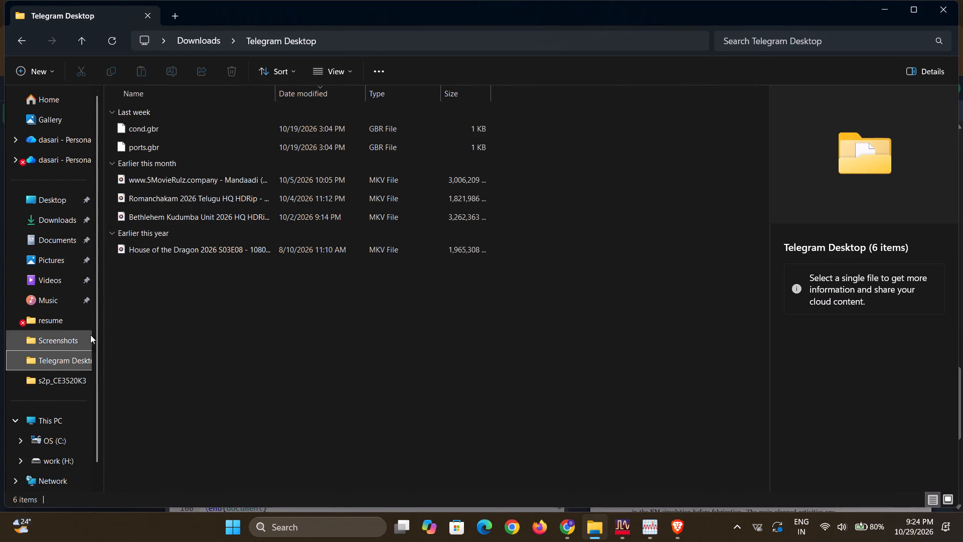
{"action": "left_click", "coordinate": [69, 374]}
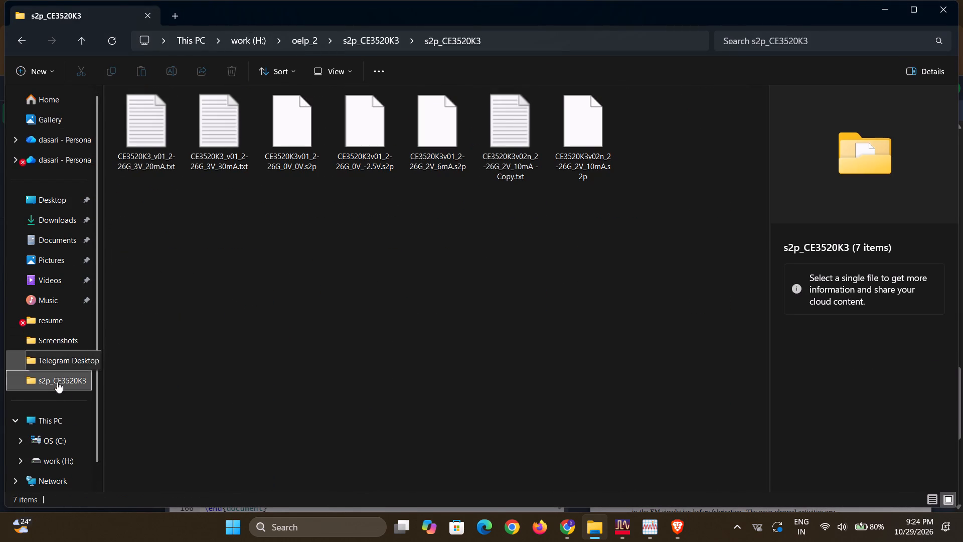
{"action": "left_click", "coordinate": [63, 415]}
{"action": "double_click", "coordinate": [513, 117]}
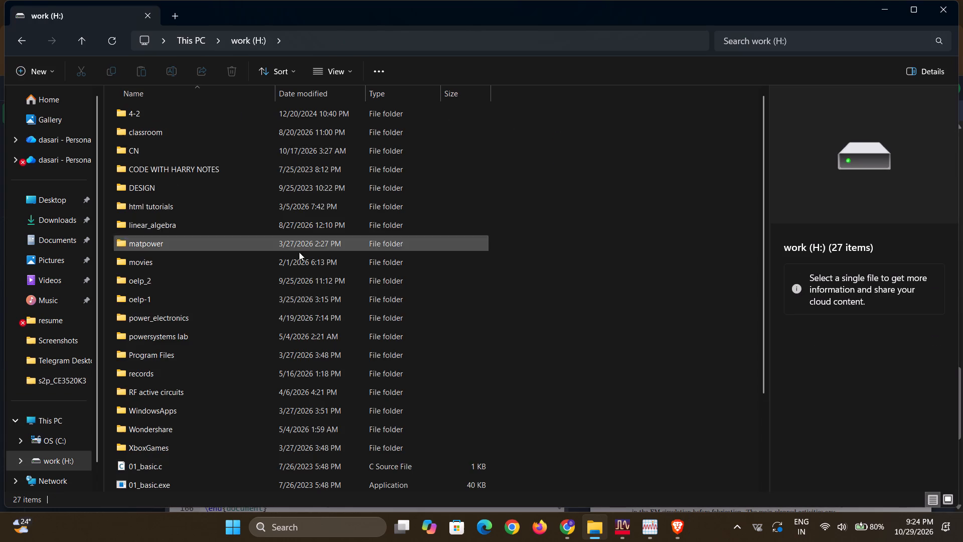
{"action": "double_click", "coordinate": [157, 281]}
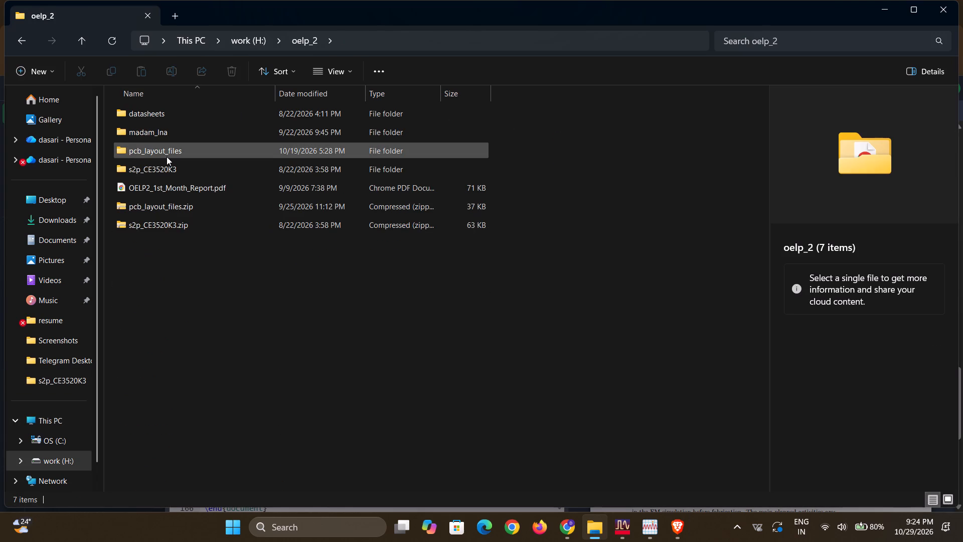
{"action": "double_click", "coordinate": [166, 157]}
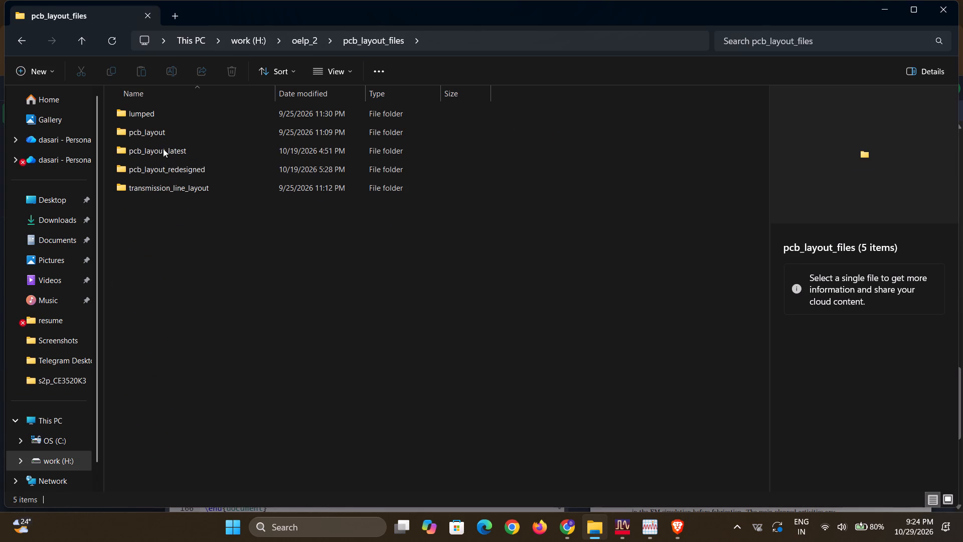
Check the pcb_layout folder, return to pcb_layout_files, and open the pcb_layout_latest folder.
{"action": "left_click", "coordinate": [163, 152]}
{"action": "left_click", "coordinate": [162, 130]}
{"action": "left_click", "coordinate": [162, 130]}
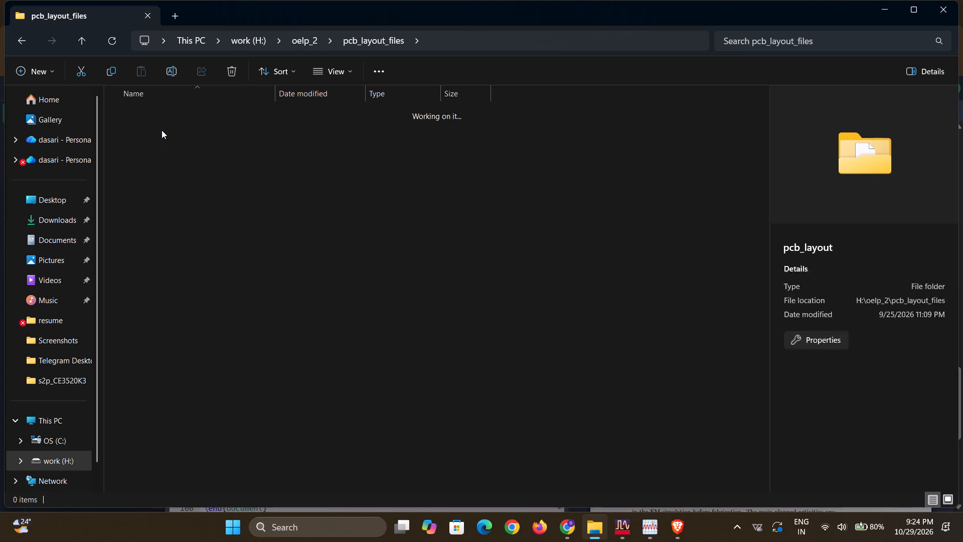
{"action": "left_click", "coordinate": [27, 39]}
{"action": "double_click", "coordinate": [146, 151]}
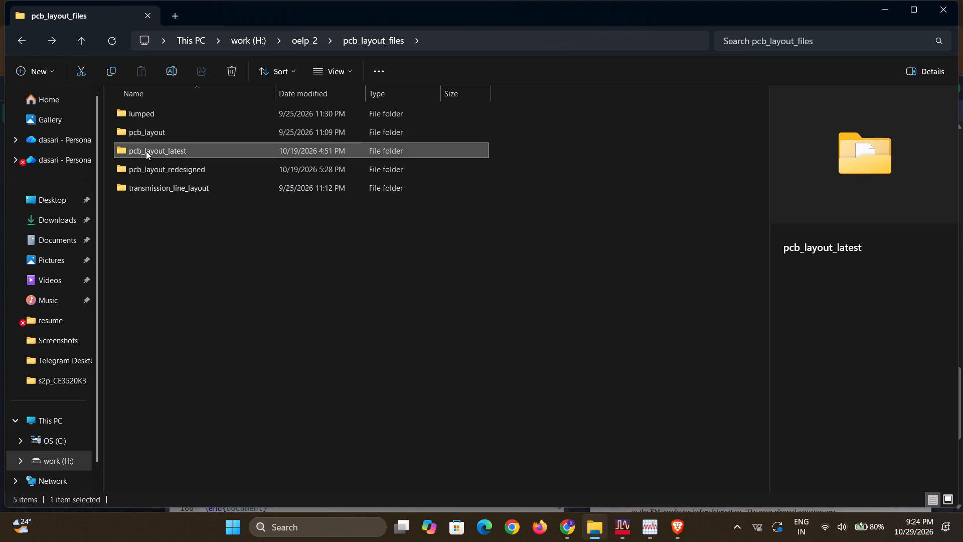
Check the contents of the transmission_line_layout and lumped folders within pcb_layout_files, and of the parent oelp_2 folder.
{"action": "left_click", "coordinate": [27, 47]}
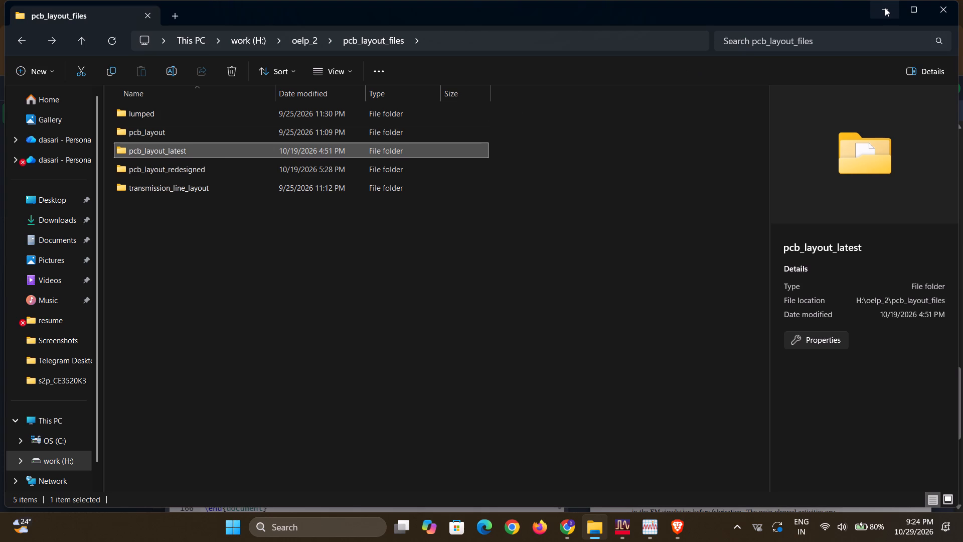
{"action": "double_click", "coordinate": [384, 190]}
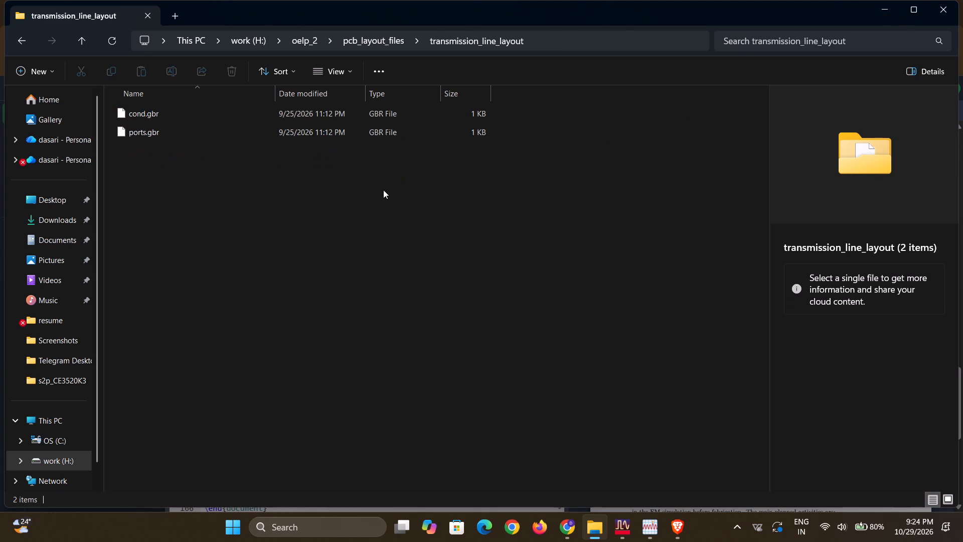
{"action": "left_click", "coordinate": [14, 47]}
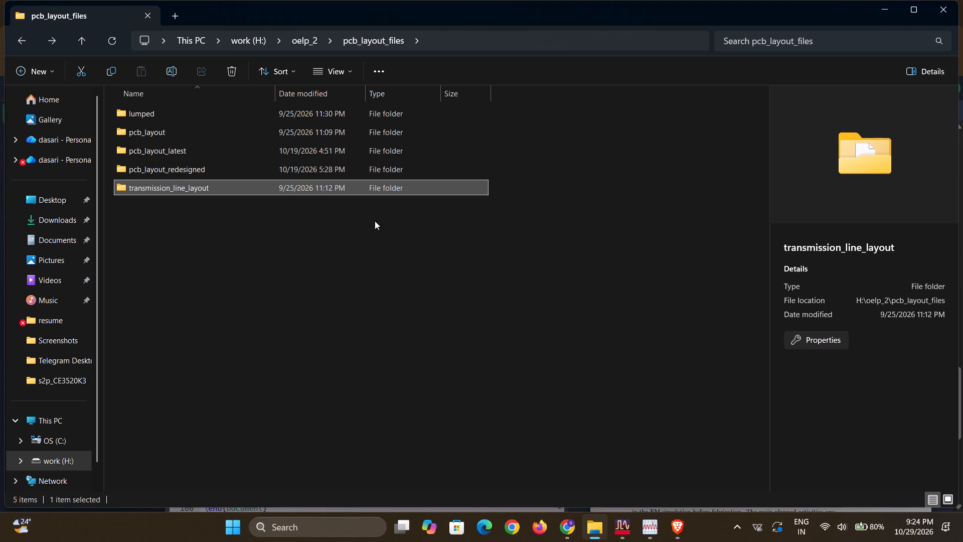
{"action": "left_click", "coordinate": [280, 249]}
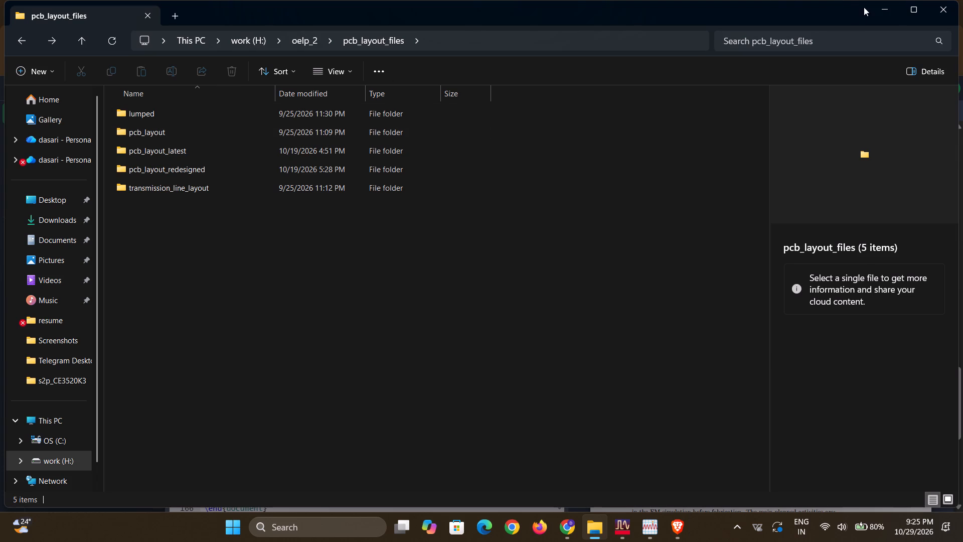
{"action": "left_click", "coordinate": [203, 124]}
{"action": "double_click", "coordinate": [195, 115]}
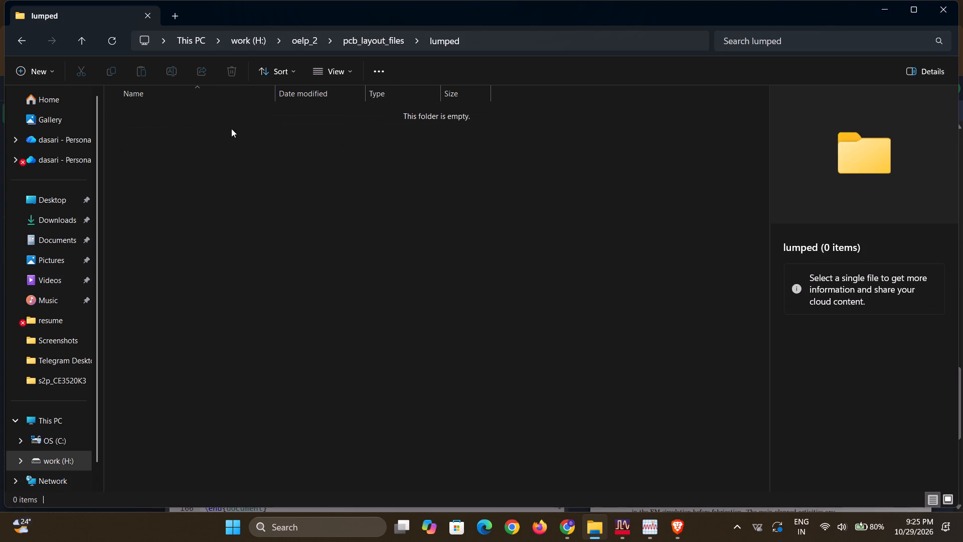
{"action": "left_click", "coordinate": [25, 41]}
{"action": "left_click", "coordinate": [25, 41]}
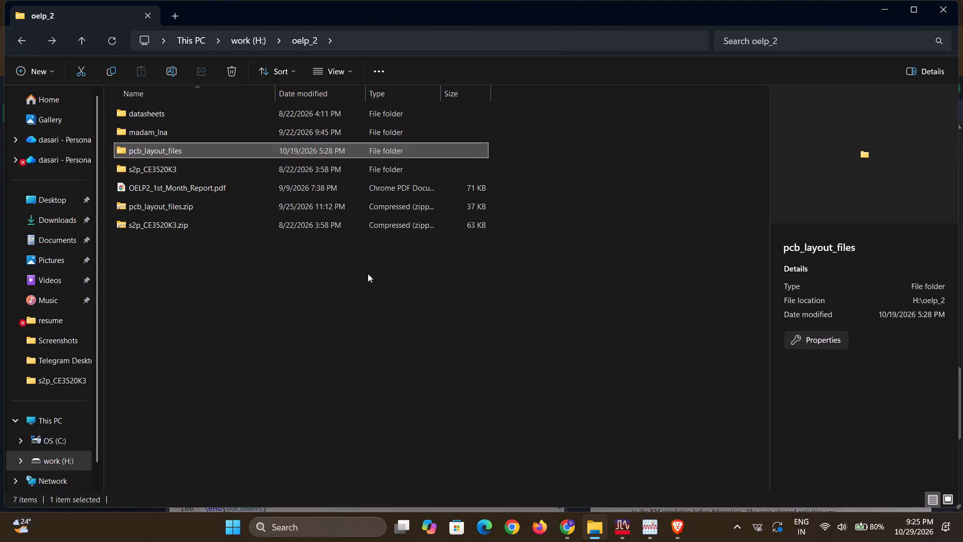
{"action": "left_click", "coordinate": [368, 274]}
{"action": "left_click", "coordinate": [875, 11]}
Back in the 3rd month report, examine the compiled pages for the order of the Methods Tried text, comparison tables and PCB layout figures.
{"action": "scroll", "coordinate": [701, 275], "scroll_direction": "up", "scroll_amount": 2}
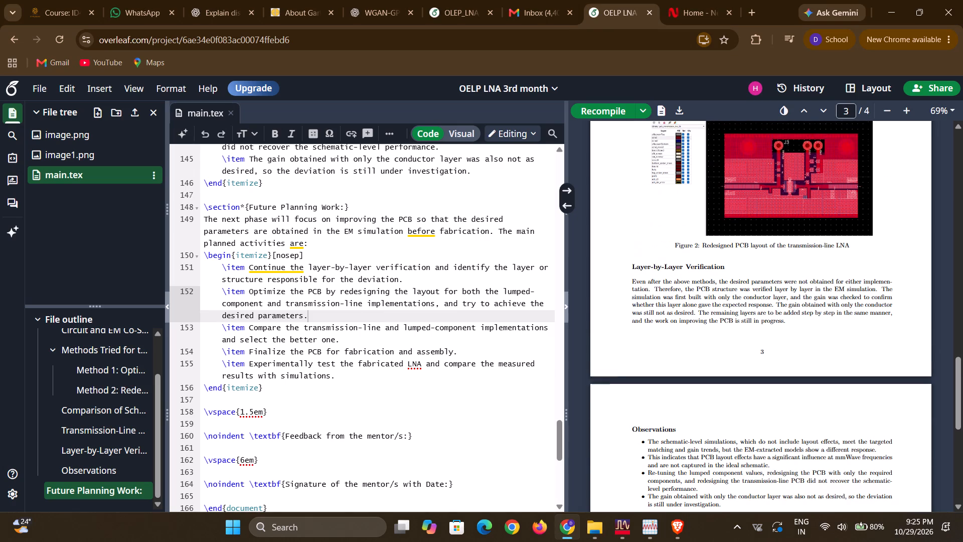
{"action": "scroll", "coordinate": [700, 274], "scroll_direction": "down", "scroll_amount": 10}
{"action": "scroll", "coordinate": [700, 274], "scroll_direction": "up", "scroll_amount": 1}
{"action": "scroll", "coordinate": [700, 274], "scroll_direction": "down", "scroll_amount": 1}
{"action": "scroll", "coordinate": [700, 274], "scroll_direction": "up", "scroll_amount": 5}
{"action": "scroll", "coordinate": [701, 274], "scroll_direction": "down", "scroll_amount": 1}
{"action": "scroll", "coordinate": [701, 274], "scroll_direction": "up", "scroll_amount": 8}
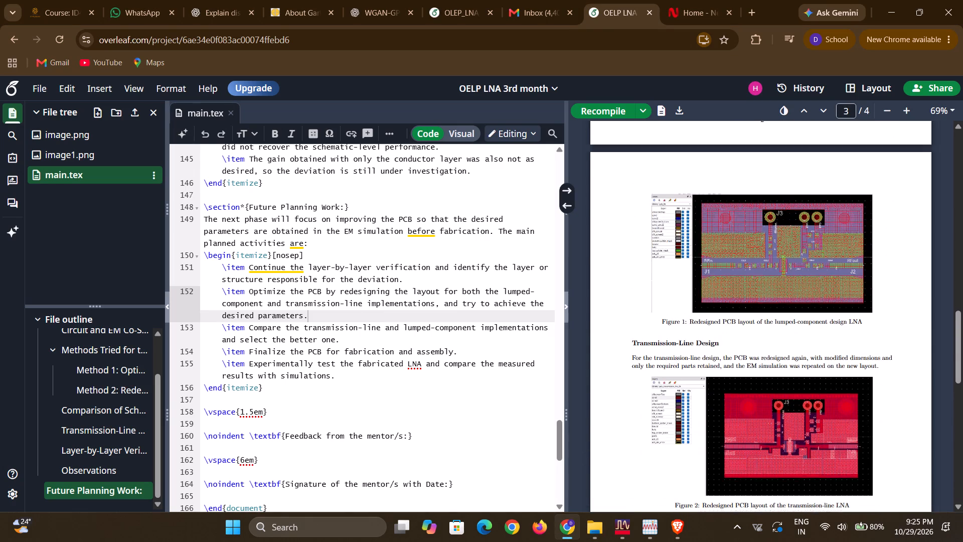
{"action": "scroll", "coordinate": [706, 274], "scroll_direction": "up", "scroll_amount": 3}
{"action": "scroll", "coordinate": [706, 274], "scroll_direction": "down", "scroll_amount": 1}
{"action": "scroll", "coordinate": [706, 274], "scroll_direction": "up", "scroll_amount": 6}
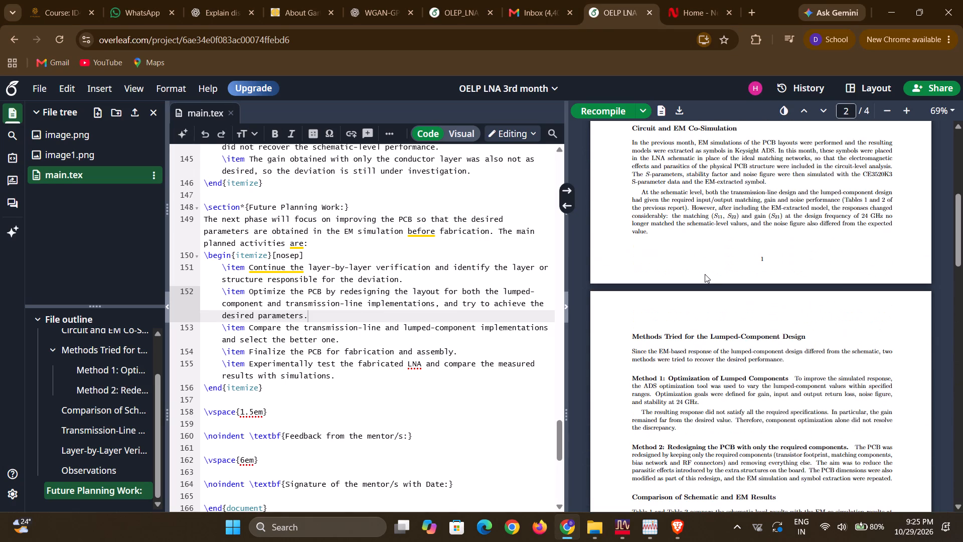
{"action": "scroll", "coordinate": [746, 304], "scroll_direction": "up", "scroll_amount": 4}
{"action": "scroll", "coordinate": [746, 304], "scroll_direction": "down", "scroll_amount": 6}
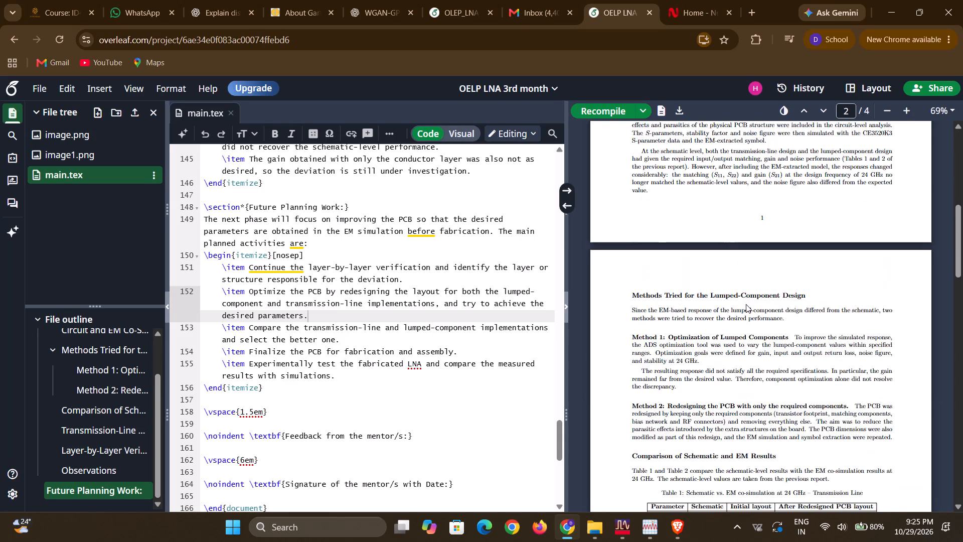
{"action": "scroll", "coordinate": [746, 304], "scroll_direction": "down", "scroll_amount": 3}
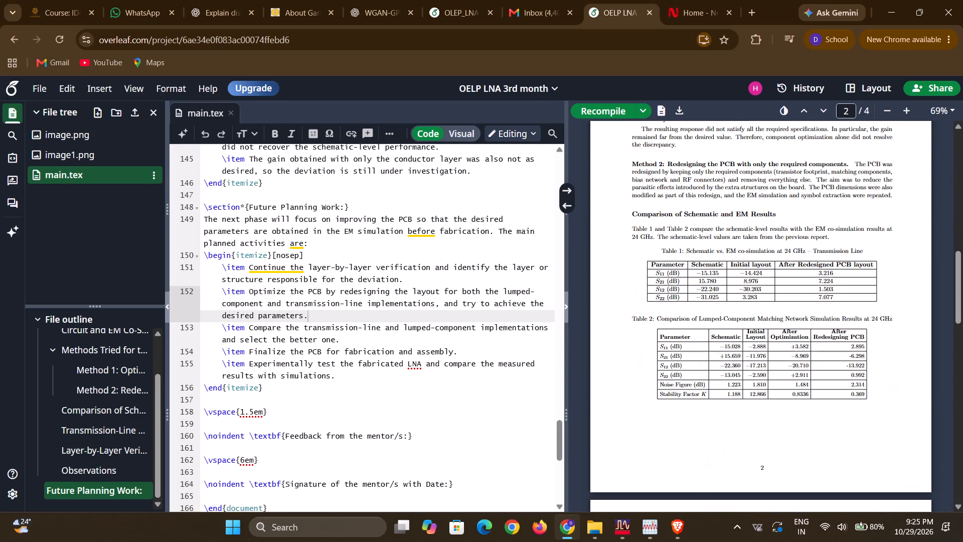
{"action": "scroll", "coordinate": [746, 304], "scroll_direction": "down", "scroll_amount": 5}
{"action": "scroll", "coordinate": [746, 304], "scroll_direction": "up", "scroll_amount": 4}
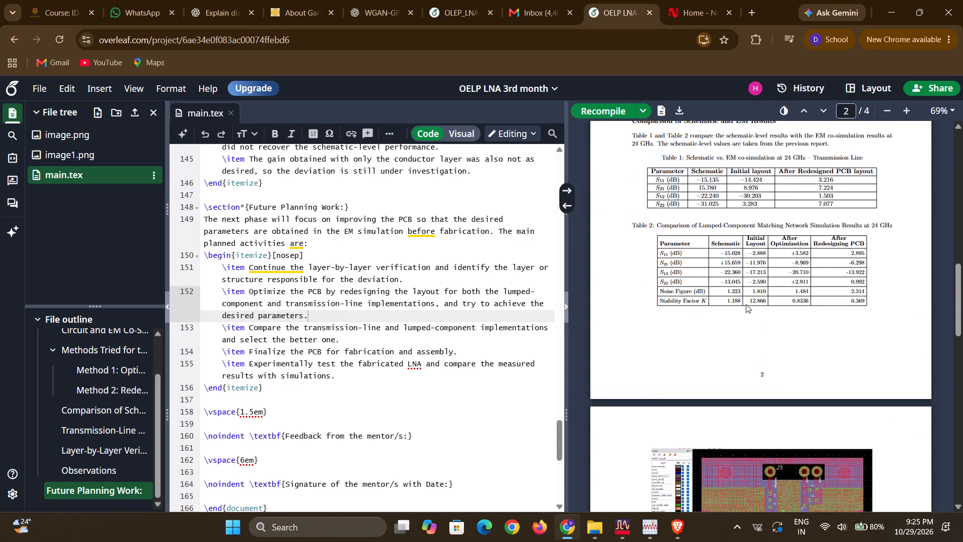
{"action": "scroll", "coordinate": [746, 304], "scroll_direction": "up", "scroll_amount": 3}
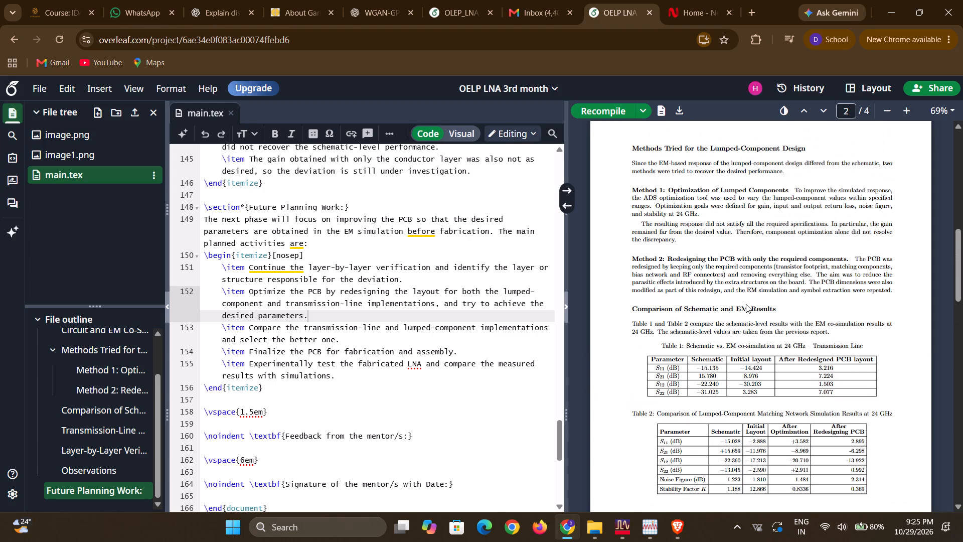
{"action": "scroll", "coordinate": [746, 304], "scroll_direction": "down", "scroll_amount": 5}
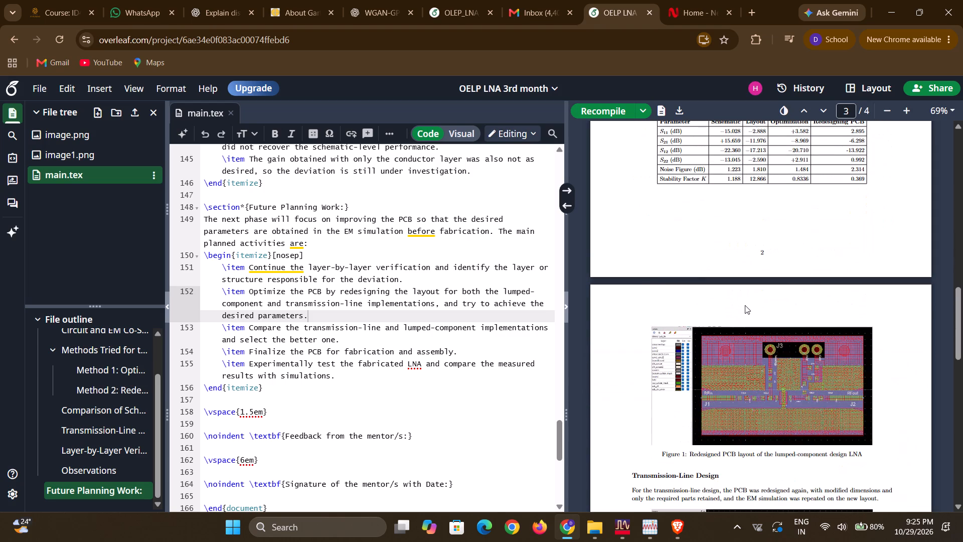
{"action": "scroll", "coordinate": [750, 335], "scroll_direction": "down", "scroll_amount": 5}
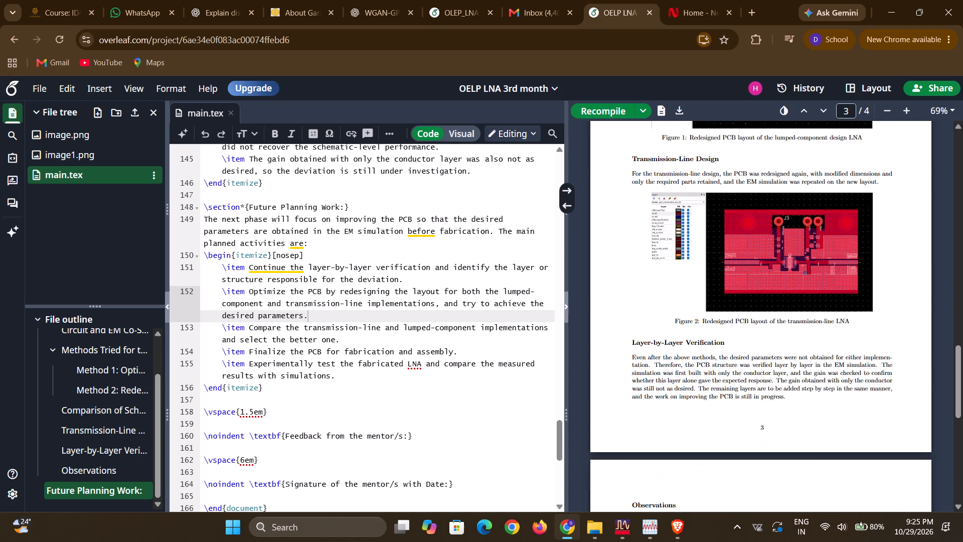
{"action": "scroll", "coordinate": [760, 362], "scroll_direction": "up", "scroll_amount": 6}
{"action": "scroll", "coordinate": [756, 363], "scroll_direction": "down", "scroll_amount": 2}
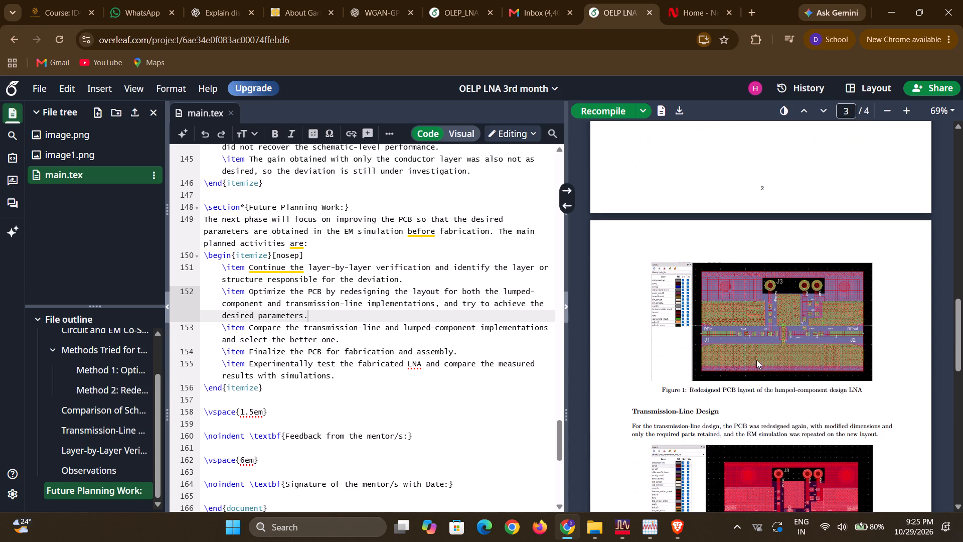
{"action": "left_click", "coordinate": [756, 347]}
{"action": "scroll", "coordinate": [756, 347], "scroll_direction": "up", "scroll_amount": 4}
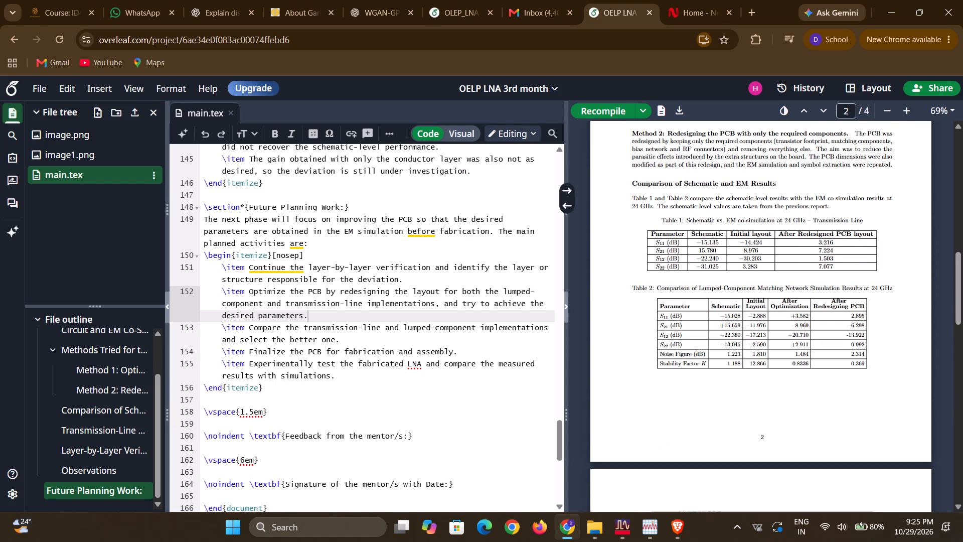
{"action": "scroll", "coordinate": [755, 347], "scroll_direction": "up", "scroll_amount": 3}
{"action": "scroll", "coordinate": [755, 347], "scroll_direction": "down", "scroll_amount": 3}
Move the Comparison of Schematic and EM Results subsection with both tables to just after the transmission-line PCB layout figure, and recompile.
{"action": "scroll", "coordinate": [311, 354], "scroll_direction": "up", "scroll_amount": 10}
{"action": "scroll", "coordinate": [352, 334], "scroll_direction": "up", "scroll_amount": 4}
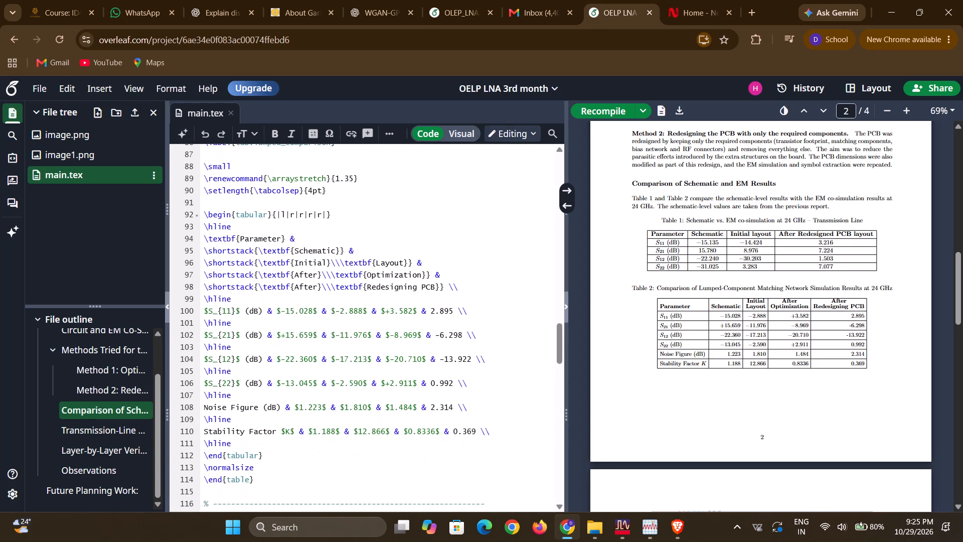
{"action": "scroll", "coordinate": [349, 364], "scroll_direction": "up", "scroll_amount": 9}
{"action": "scroll", "coordinate": [350, 353], "scroll_direction": "down", "scroll_amount": 5}
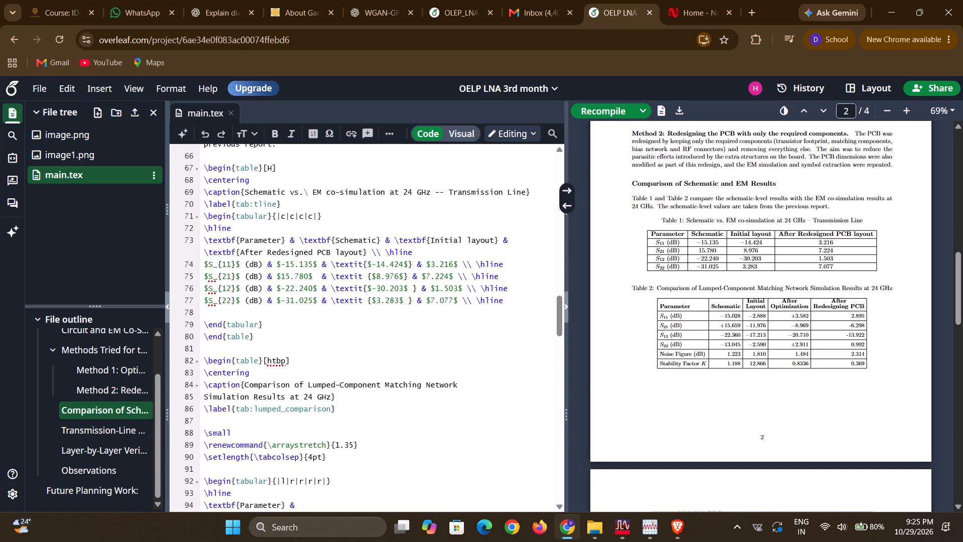
{"action": "scroll", "coordinate": [351, 352], "scroll_direction": "down", "scroll_amount": 3}
{"action": "scroll", "coordinate": [308, 441], "scroll_direction": "down", "scroll_amount": 4}
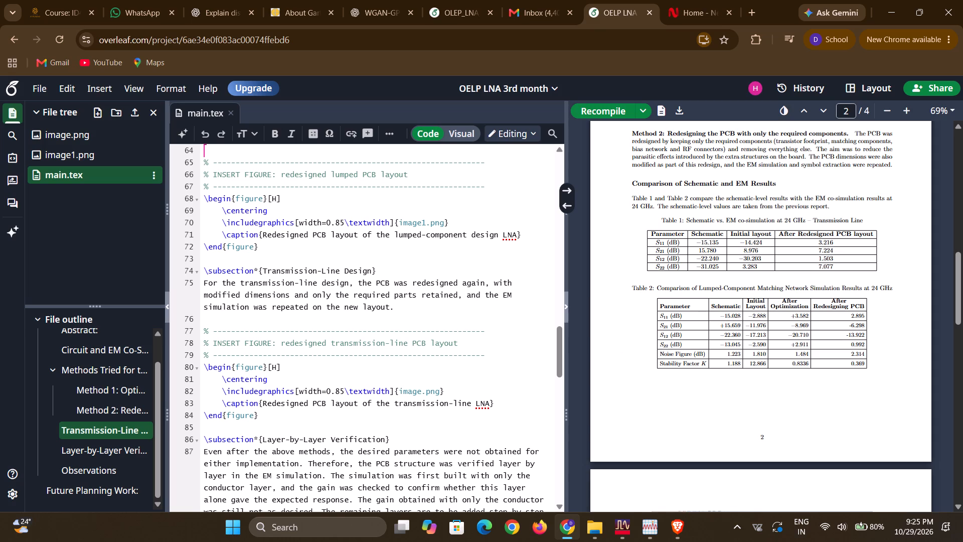
{"action": "scroll", "coordinate": [824, 275], "scroll_direction": "down", "scroll_amount": 3}
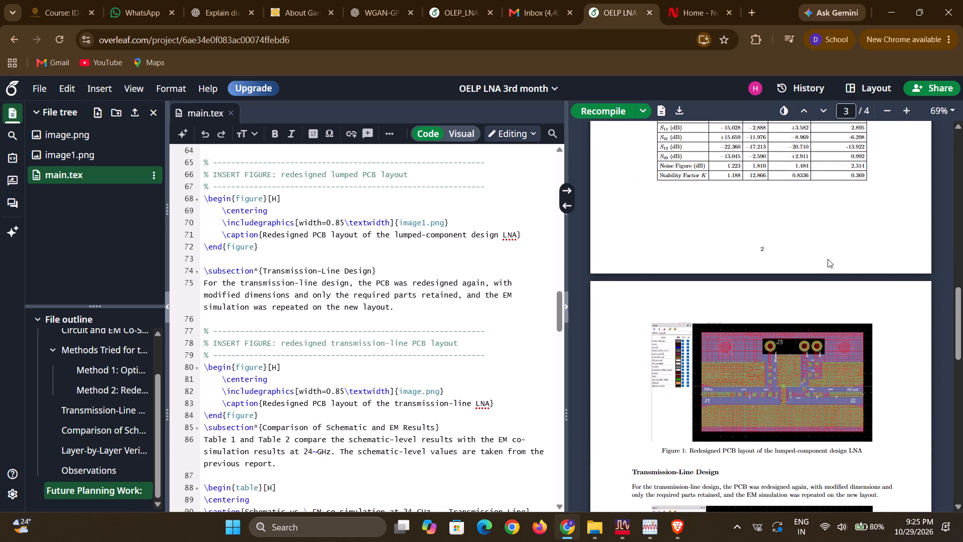
{"action": "scroll", "coordinate": [770, 264], "scroll_direction": "up", "scroll_amount": 3}
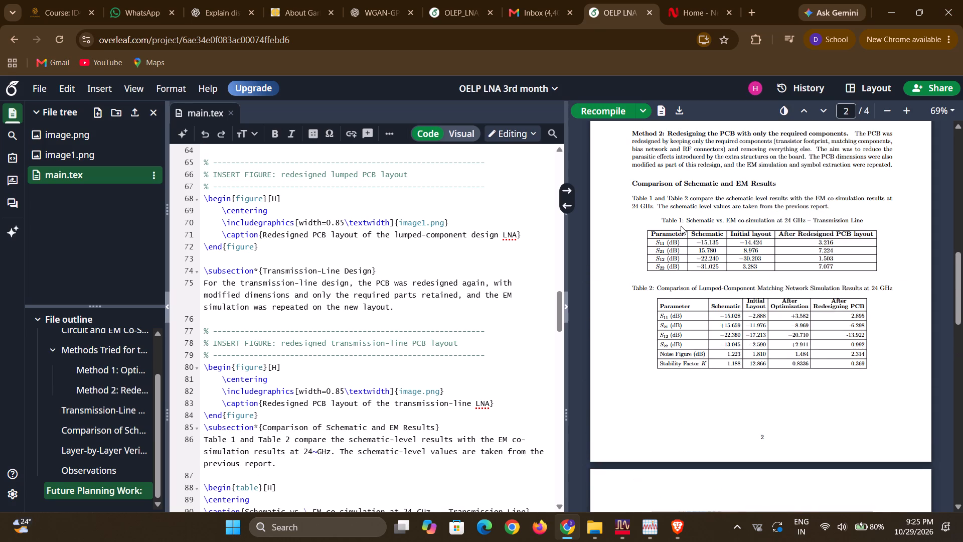
{"action": "scroll", "coordinate": [811, 312], "scroll_direction": "down", "scroll_amount": 2}
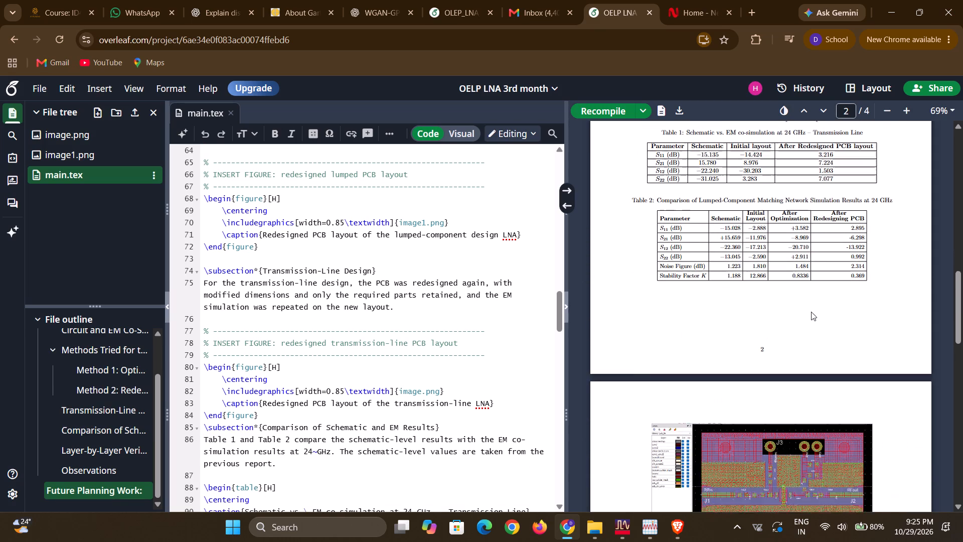
{"action": "left_click", "coordinate": [606, 108]}
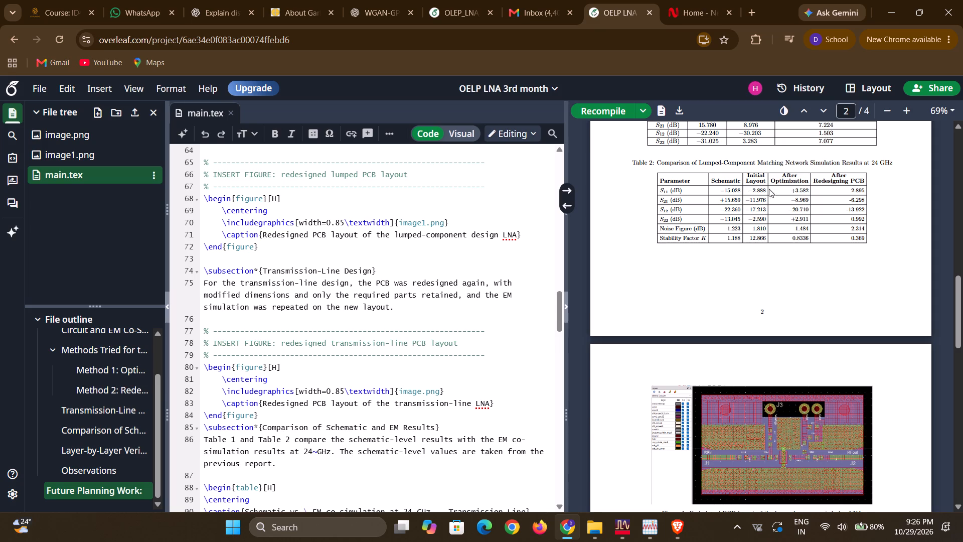
Examine the recompiled pages, checking the placement of both PCB layout figures, the comparison tables, Layer-by-Layer Verification and the space left on page 2.
{"action": "scroll", "coordinate": [767, 194], "scroll_direction": "up", "scroll_amount": 3}
{"action": "scroll", "coordinate": [767, 194], "scroll_direction": "down", "scroll_amount": 3}
{"action": "scroll", "coordinate": [767, 194], "scroll_direction": "up", "scroll_amount": 5}
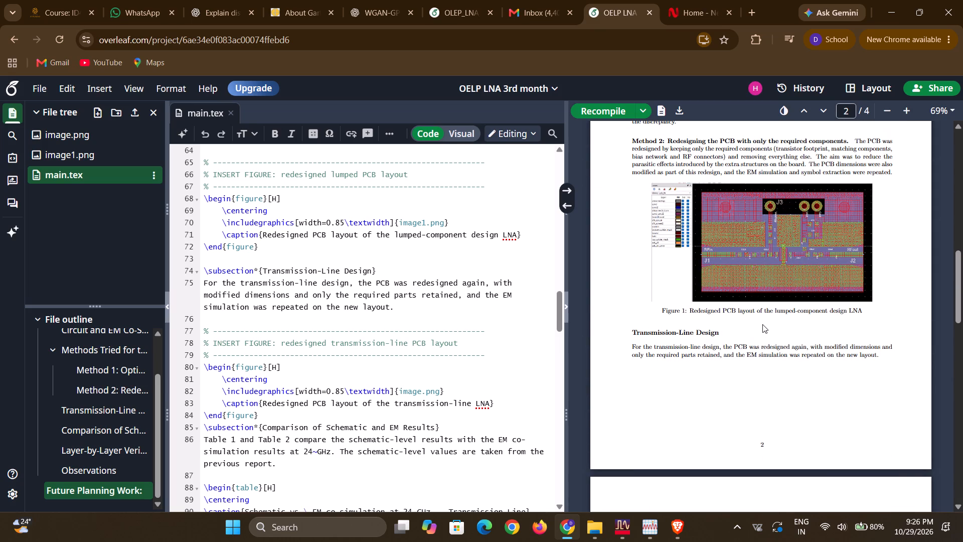
{"action": "scroll", "coordinate": [762, 324], "scroll_direction": "up", "scroll_amount": 1}
{"action": "scroll", "coordinate": [762, 324], "scroll_direction": "down", "scroll_amount": 14}
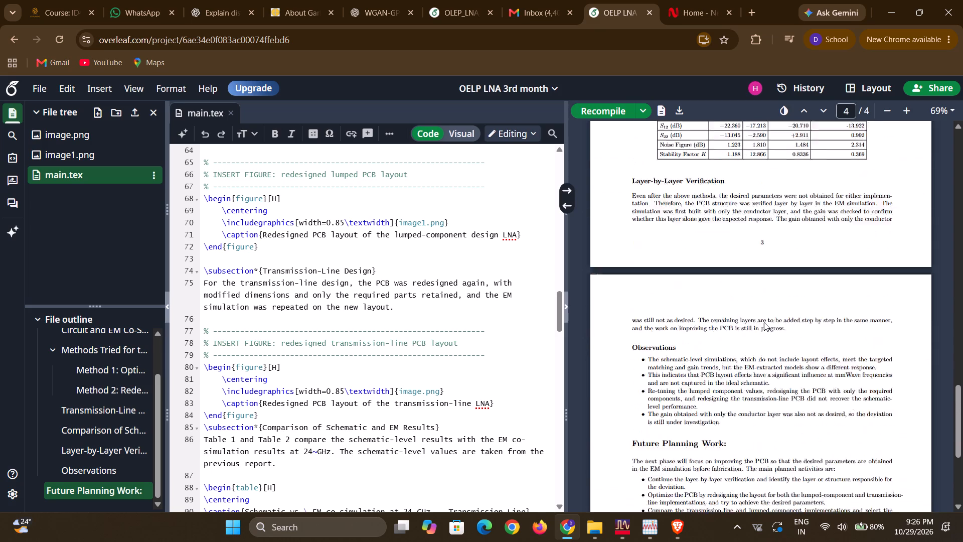
{"action": "scroll", "coordinate": [764, 322], "scroll_direction": "up", "scroll_amount": 7}
{"action": "scroll", "coordinate": [780, 279], "scroll_direction": "up", "scroll_amount": 4}
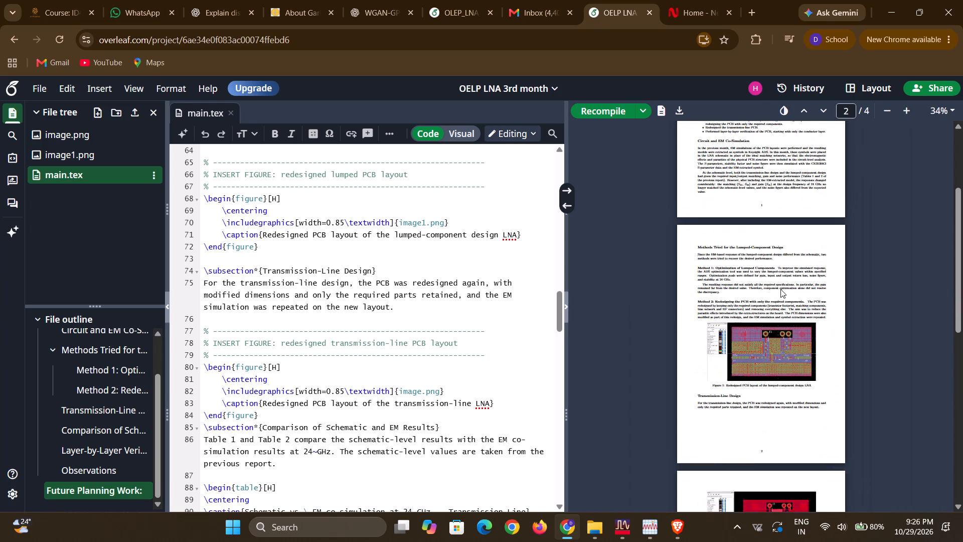
{"action": "scroll", "coordinate": [781, 290], "scroll_direction": "up", "scroll_amount": 3}
{"action": "scroll", "coordinate": [782, 290], "scroll_direction": "down", "scroll_amount": 1}
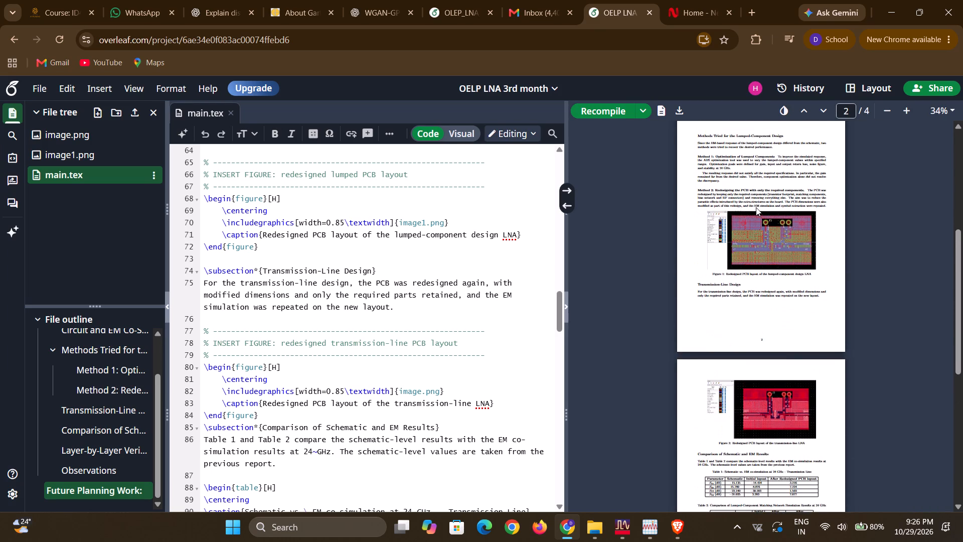
{"action": "scroll", "coordinate": [690, 248], "scroll_direction": "right", "scroll_amount": 1}
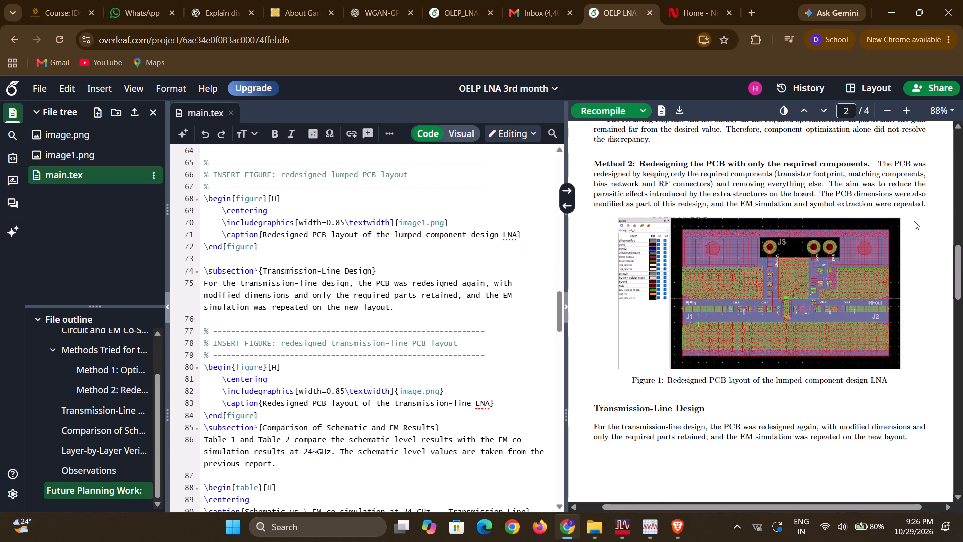
{"action": "scroll", "coordinate": [789, 244], "scroll_direction": "up", "scroll_amount": 1}
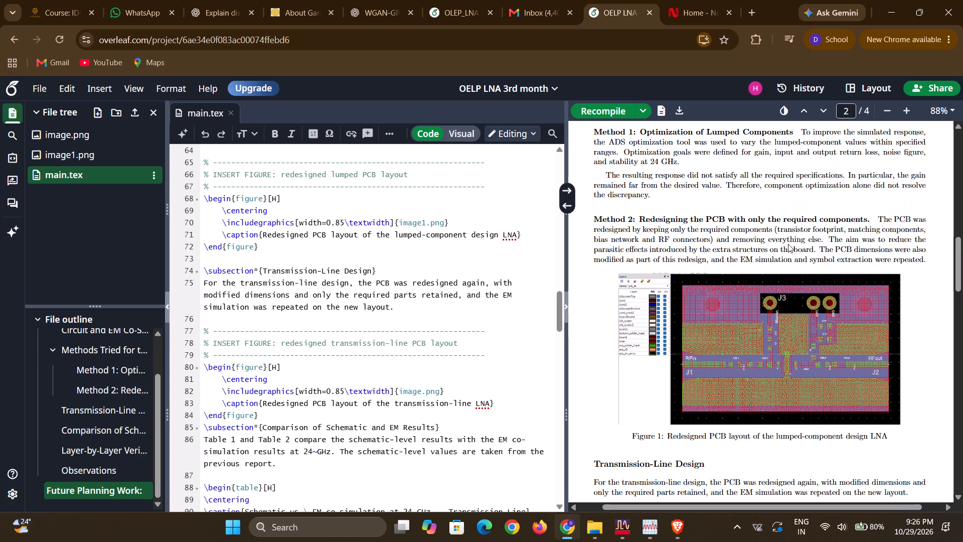
{"action": "scroll", "coordinate": [788, 244], "scroll_direction": "up", "scroll_amount": 1}
{"action": "scroll", "coordinate": [788, 244], "scroll_direction": "down", "scroll_amount": 1}
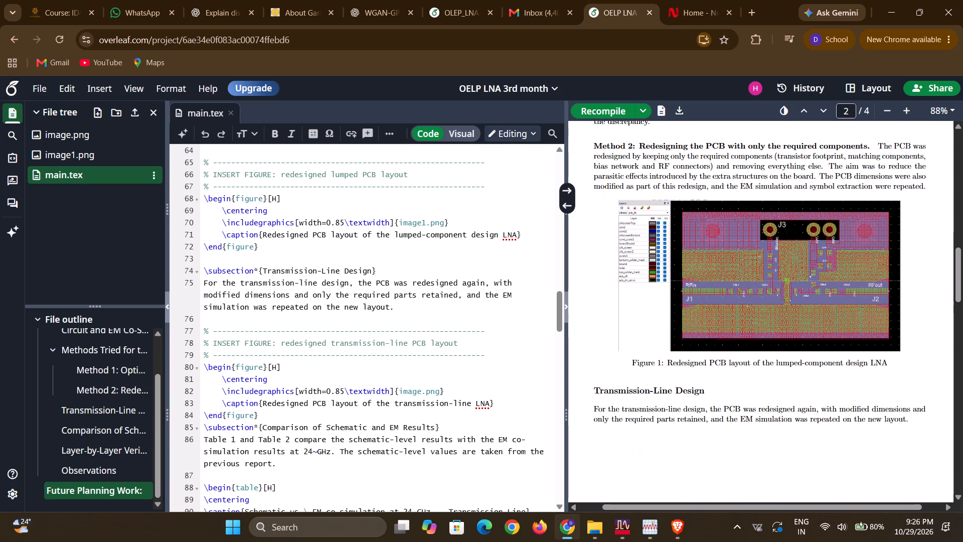
{"action": "scroll", "coordinate": [788, 244], "scroll_direction": "down", "scroll_amount": 1}
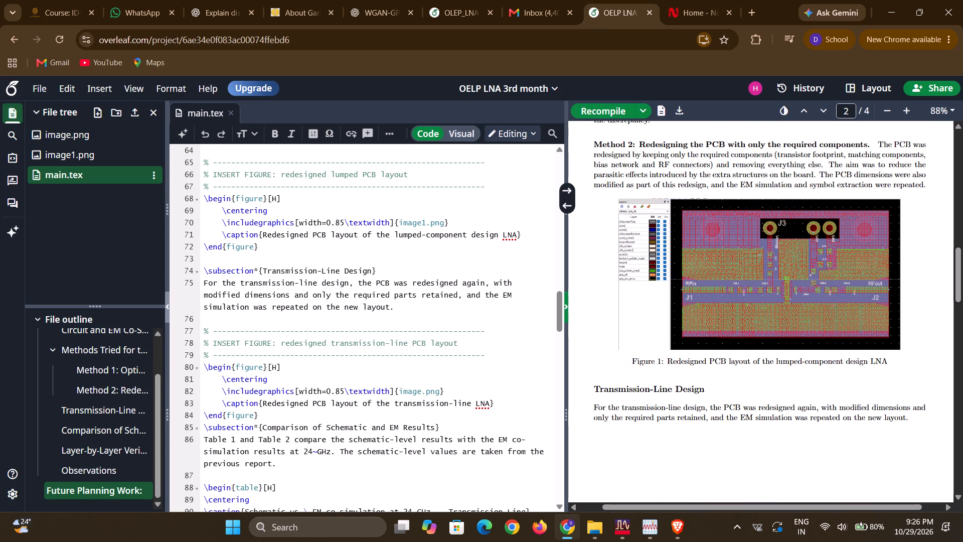
Insert \vspace{2mm} between the Method 2 paragraph and the lumped-component PCB layout figure, and recompile.
{"action": "double_click", "coordinate": [701, 250]}
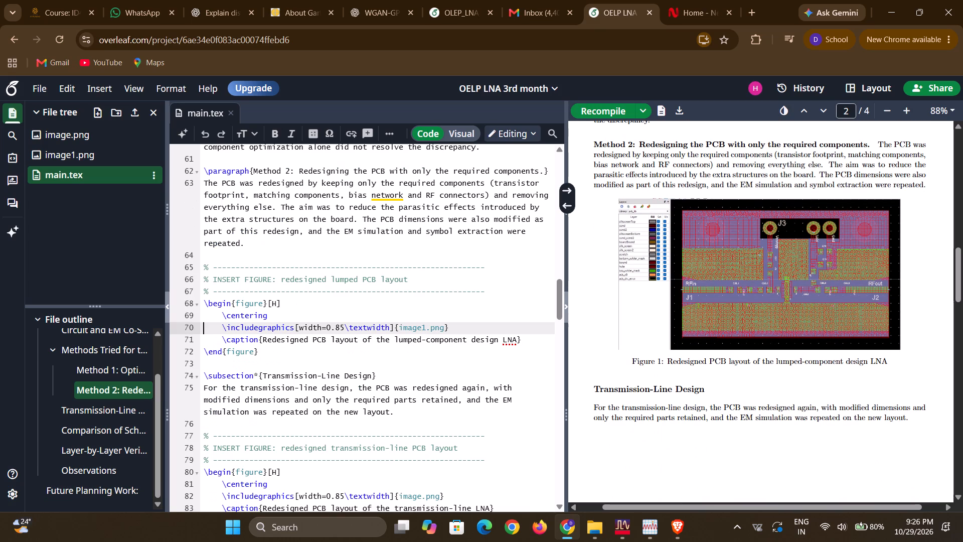
{"action": "left_click", "coordinate": [246, 260]}
{"action": "type", "text": "/vspac"}
{"action": "key", "text": "e"}
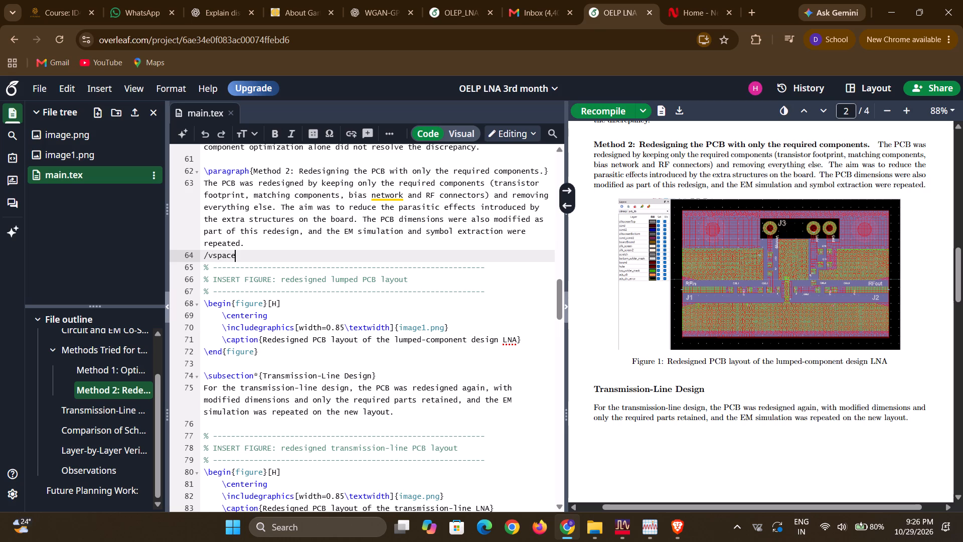
{"action": "key", "text": "shift+braceleft"}
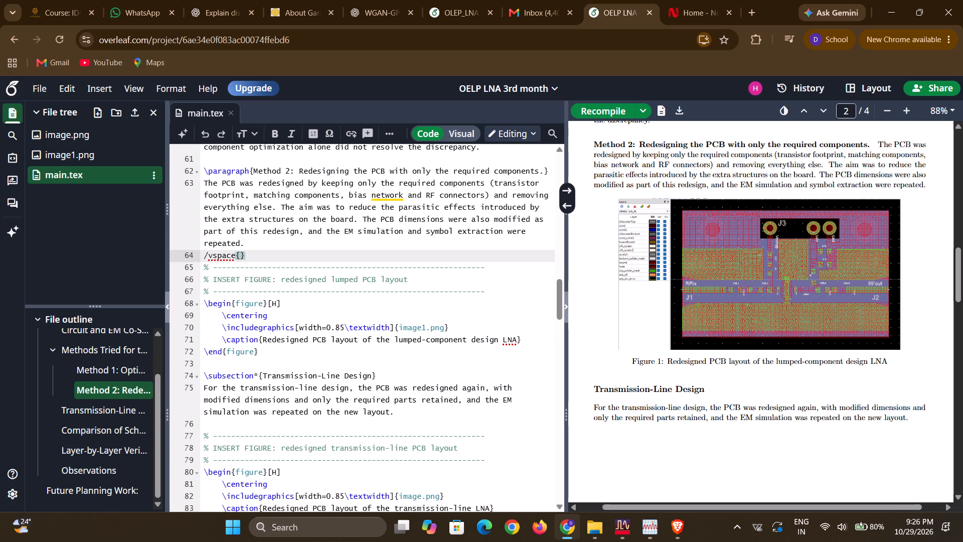
{"action": "left_click", "coordinate": [208, 255]}
{"action": "key", "text": "BackSpace"}
{"action": "key", "text": "backslash"}
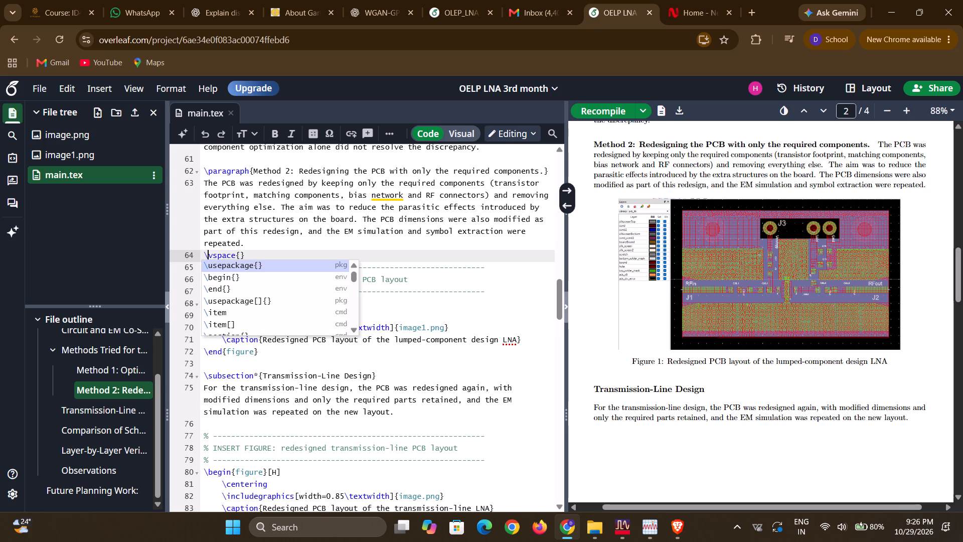
{"action": "left_click", "coordinate": [241, 253]}
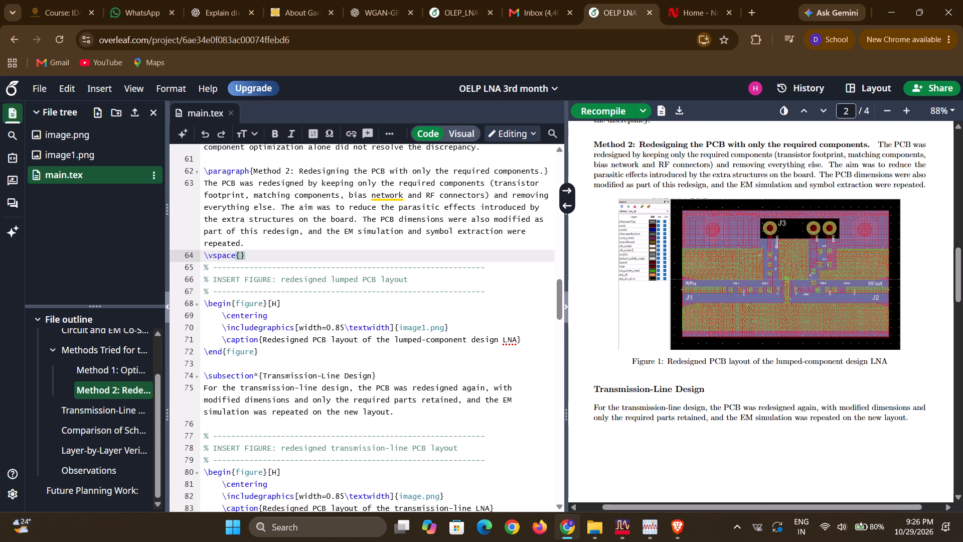
{"action": "type", "text": "2mm"}
{"action": "left_click", "coordinate": [592, 111]}
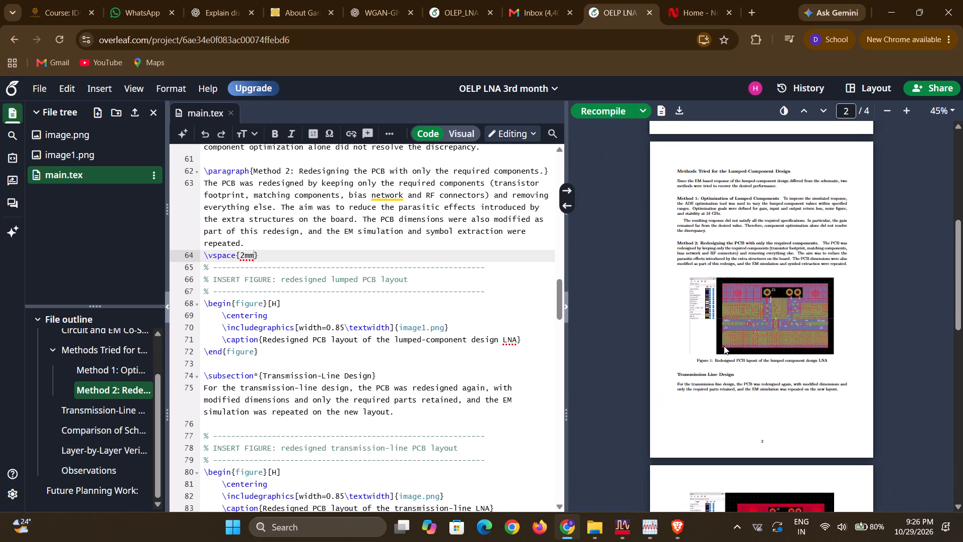
Set the vertical space before the lumped-component PCB layout figure to 4mm and recompile the report.
{"action": "left_click", "coordinate": [244, 259]}
{"action": "key", "text": "BackSpace"}
{"action": "key", "text": "4"}
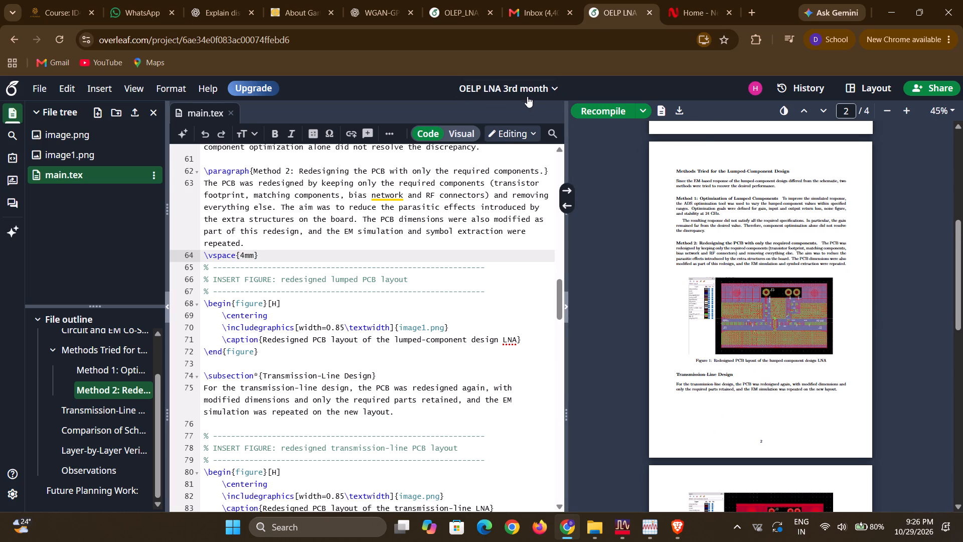
{"action": "left_click", "coordinate": [598, 107]}
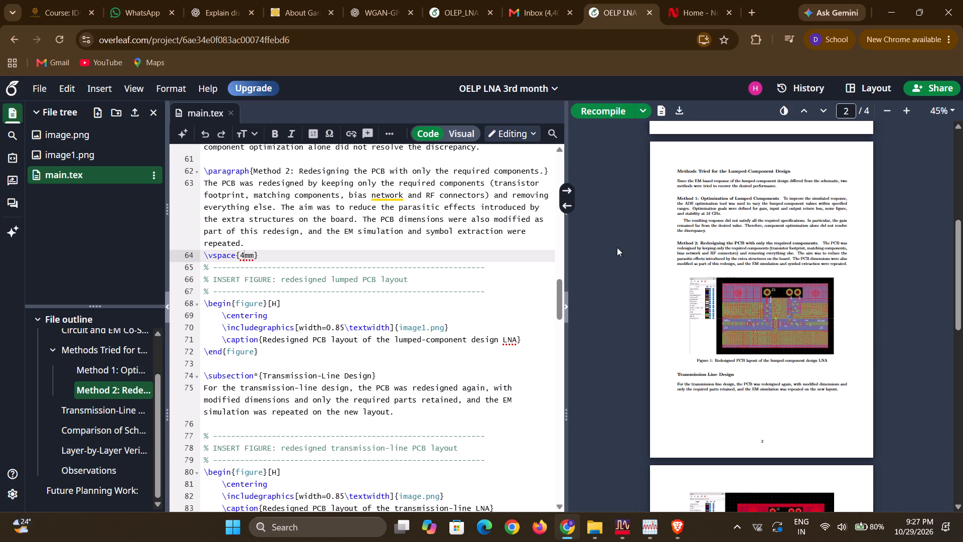
{"action": "left_click", "coordinate": [597, 113]}
Examine the recompiled pages for the spacing around the lumped-component layout figure, page breaks, and placement of the transmission-line figure and tables.
{"action": "scroll", "coordinate": [744, 360], "scroll_direction": "down", "scroll_amount": 1}
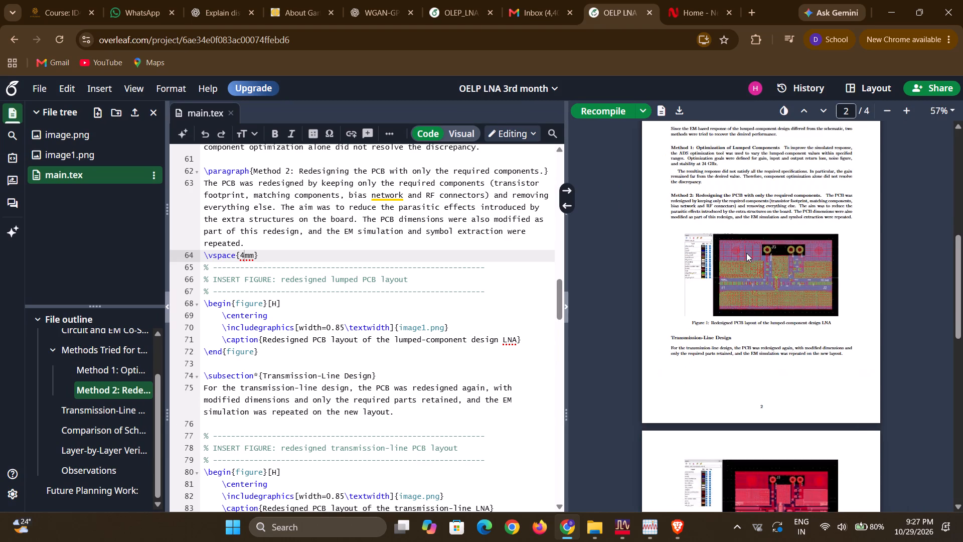
{"action": "scroll", "coordinate": [746, 253], "scroll_direction": "down", "scroll_amount": 1}
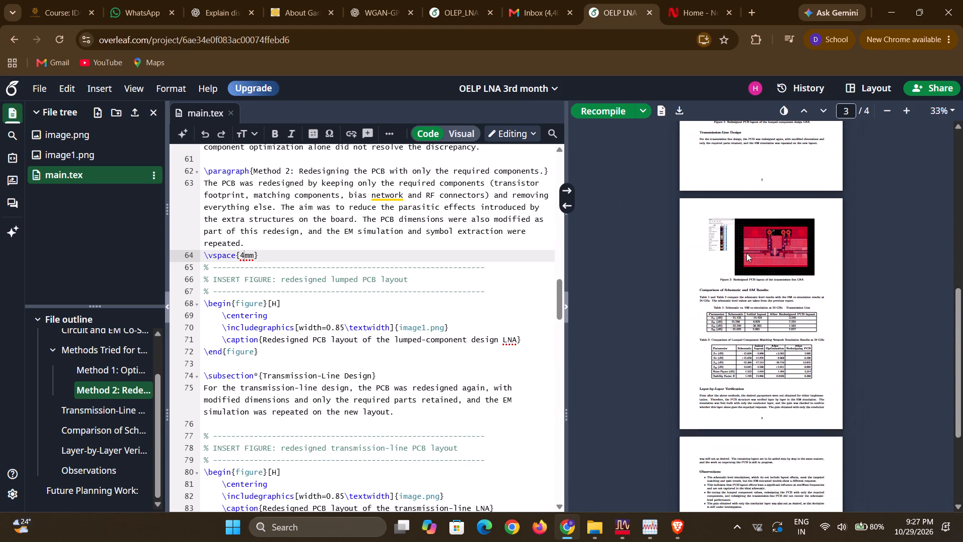
{"action": "scroll", "coordinate": [746, 253], "scroll_direction": "down", "scroll_amount": 1}
{"action": "scroll", "coordinate": [746, 253], "scroll_direction": "up", "scroll_amount": 1}
{"action": "scroll", "coordinate": [746, 253], "scroll_direction": "down", "scroll_amount": 1}
{"action": "scroll", "coordinate": [746, 253], "scroll_direction": "up", "scroll_amount": 1}
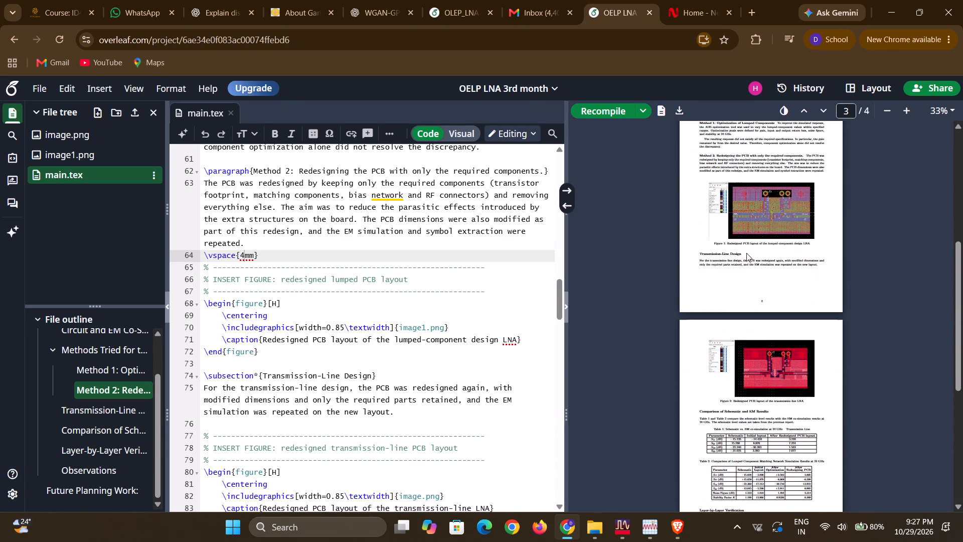
{"action": "scroll", "coordinate": [746, 253], "scroll_direction": "up", "scroll_amount": 2}
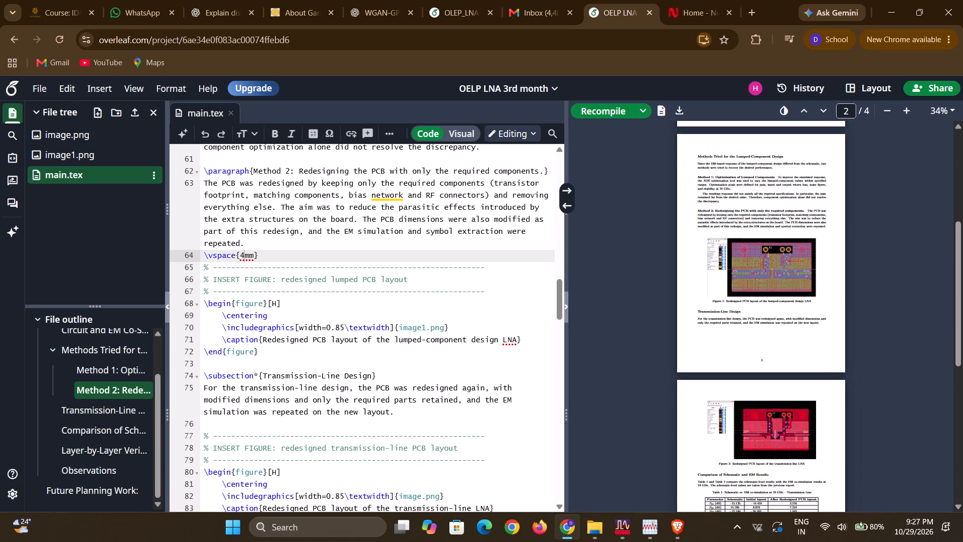
{"action": "scroll", "coordinate": [737, 322], "scroll_direction": "down", "scroll_amount": 9}
{"action": "scroll", "coordinate": [737, 322], "scroll_direction": "up", "scroll_amount": 5}
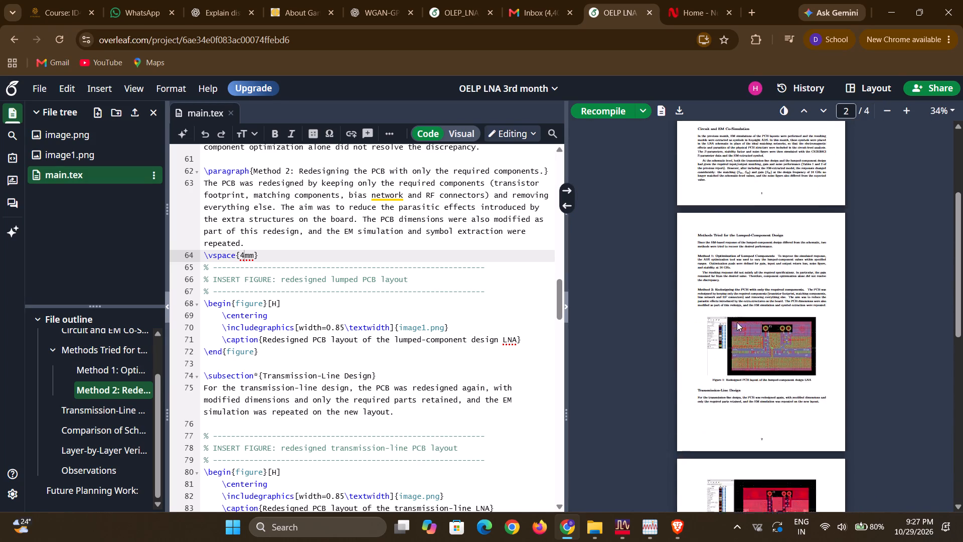
{"action": "scroll", "coordinate": [737, 322], "scroll_direction": "up", "scroll_amount": 8}
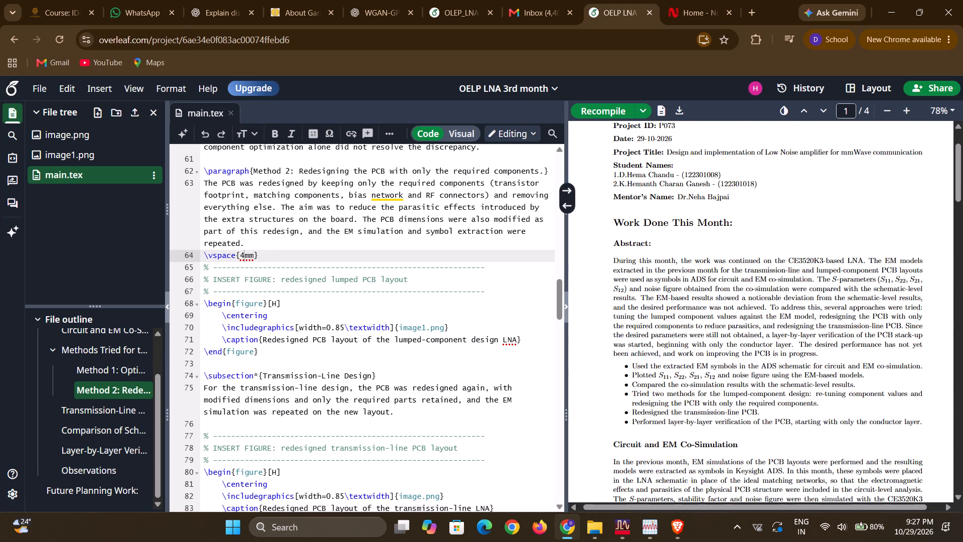
{"action": "scroll", "coordinate": [774, 194], "scroll_direction": "down", "scroll_amount": 12}
{"action": "scroll", "coordinate": [811, 229], "scroll_direction": "up", "scroll_amount": 5}
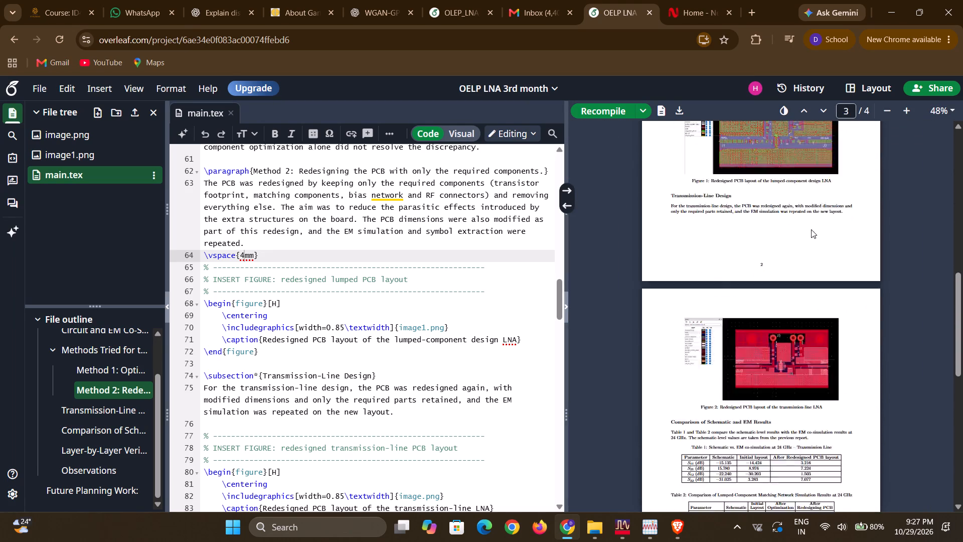
{"action": "scroll", "coordinate": [811, 229], "scroll_direction": "up", "scroll_amount": 12}
Minimise the browser window and switch to File Explorer.
{"action": "left_click", "coordinate": [886, 0]}
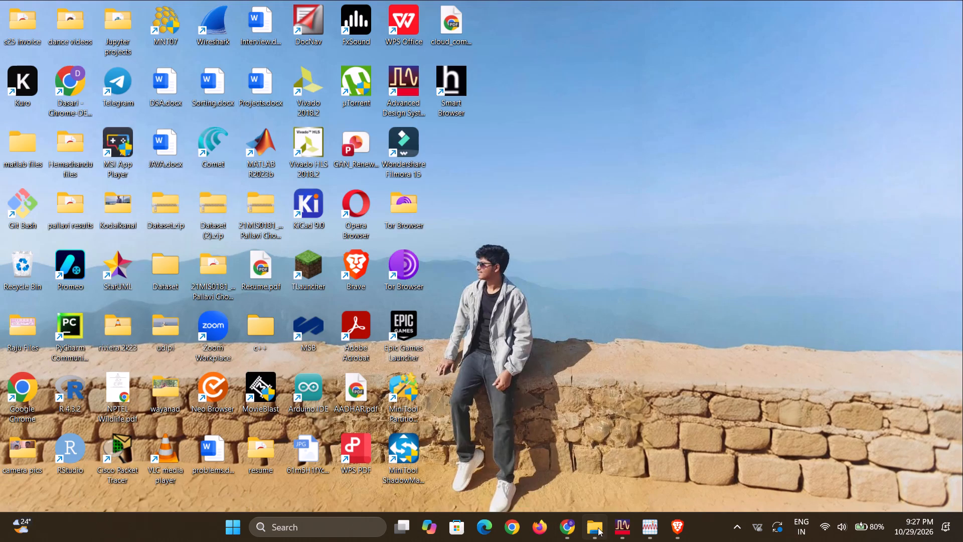